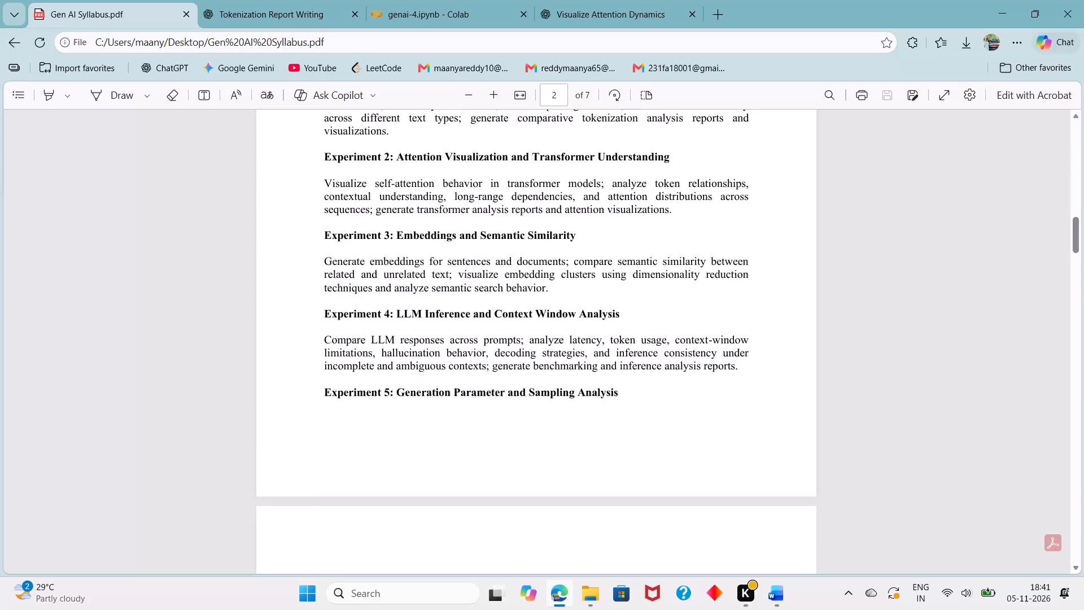
Copy the Experiment 5 heading and description from the Gen AI syllabus PDF and submit them in the Tokenization Report Writing chat.
drag(324, 264, 386, 455)
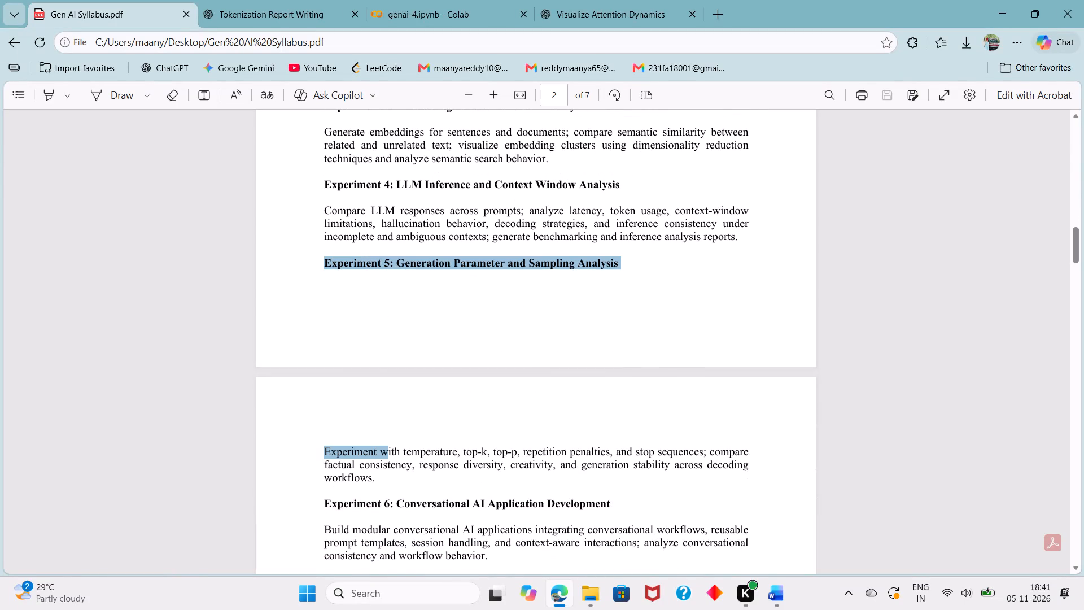
drag(386, 455, 381, 483)
key(ctrl+c)
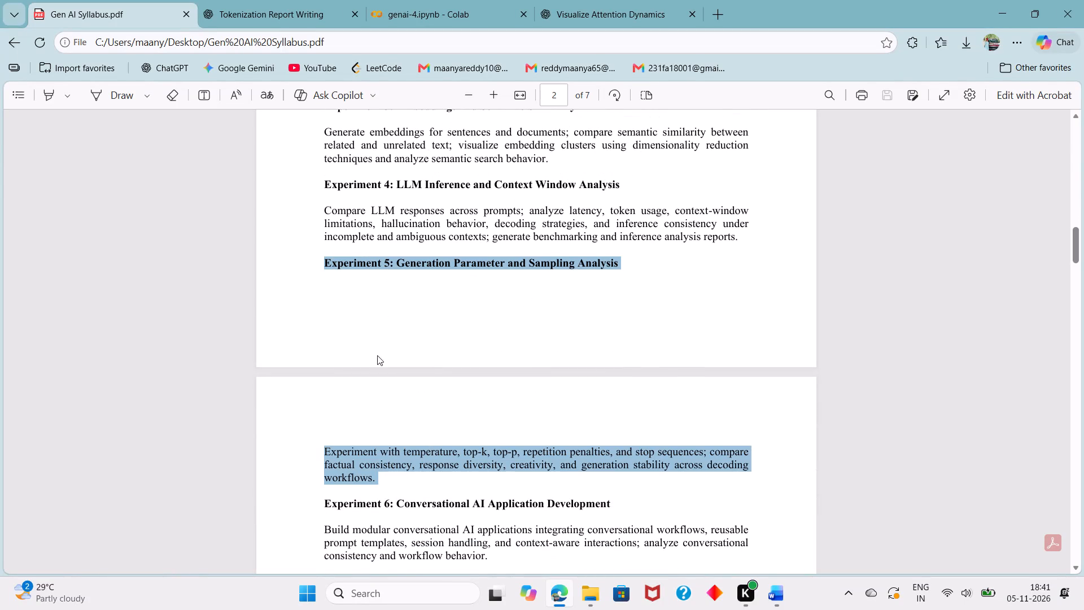
click(383, 265)
scroll(383, 265, down, 3)
click(298, 5)
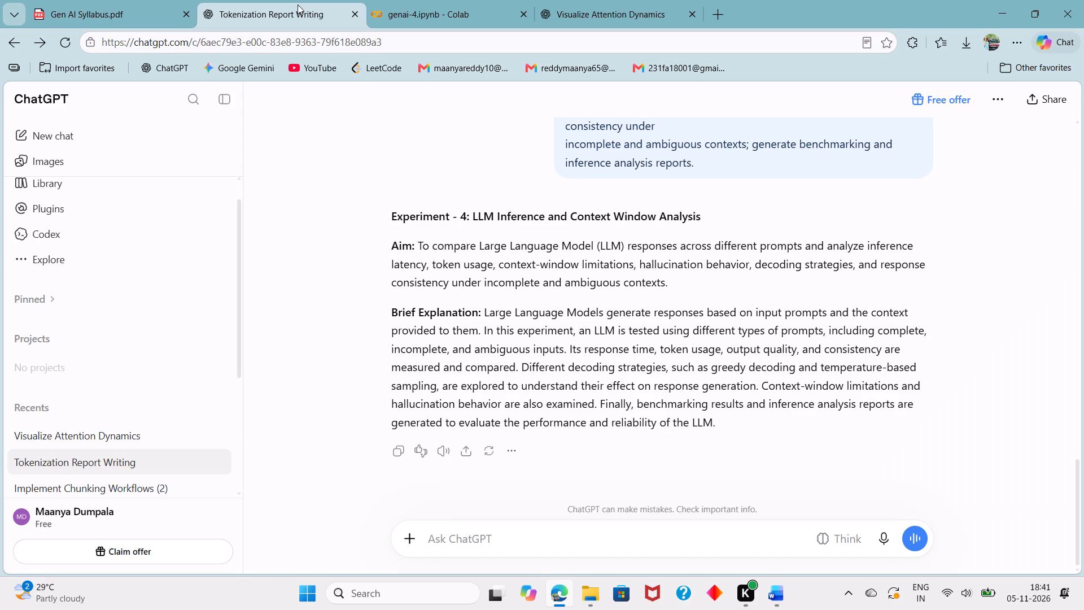
click(452, 537)
key(ctrl+v)
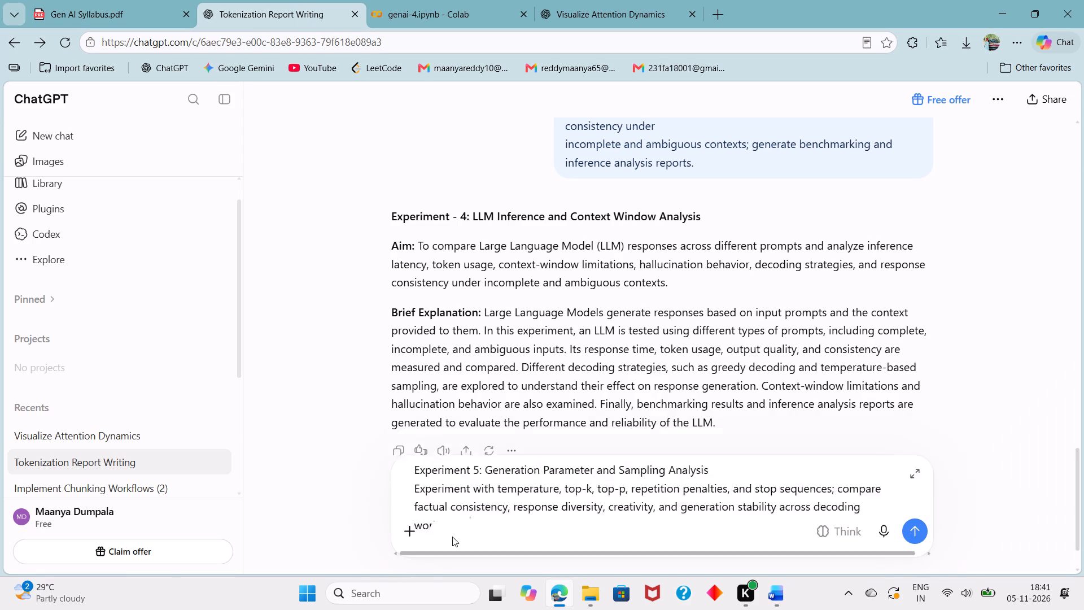
key(Return)
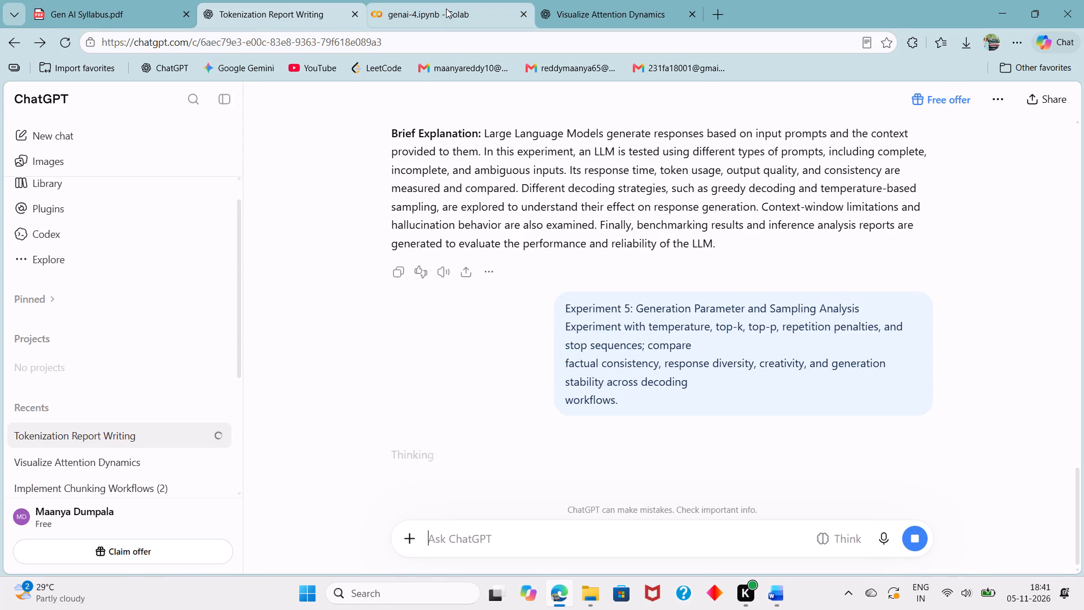
Switch to Colab and open the notebook genai-5.ipynb from the recent notebooks.
click(446, 8)
click(77, 120)
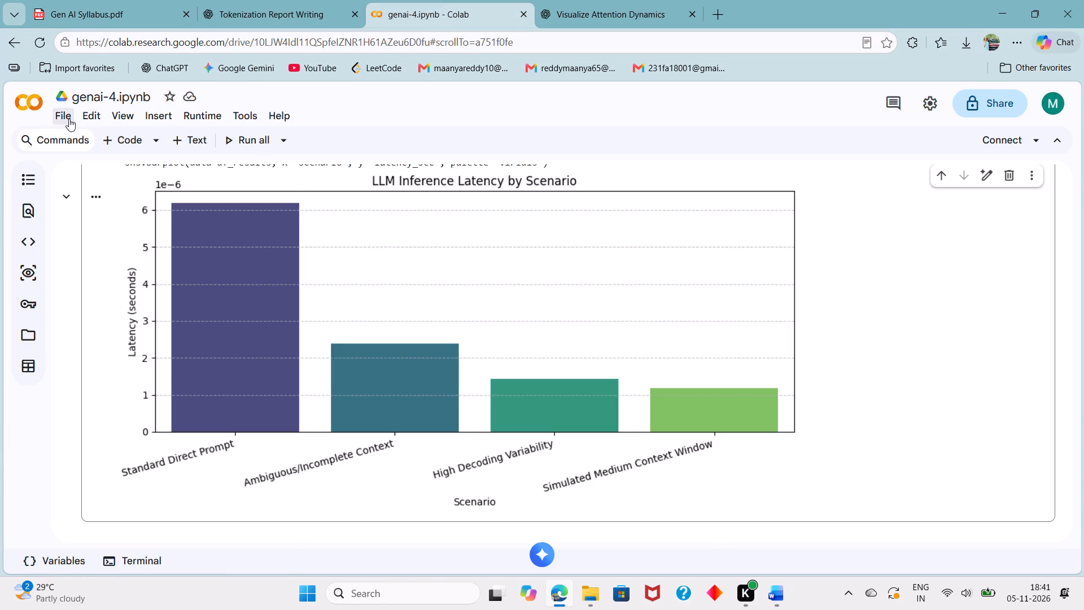
click(69, 119)
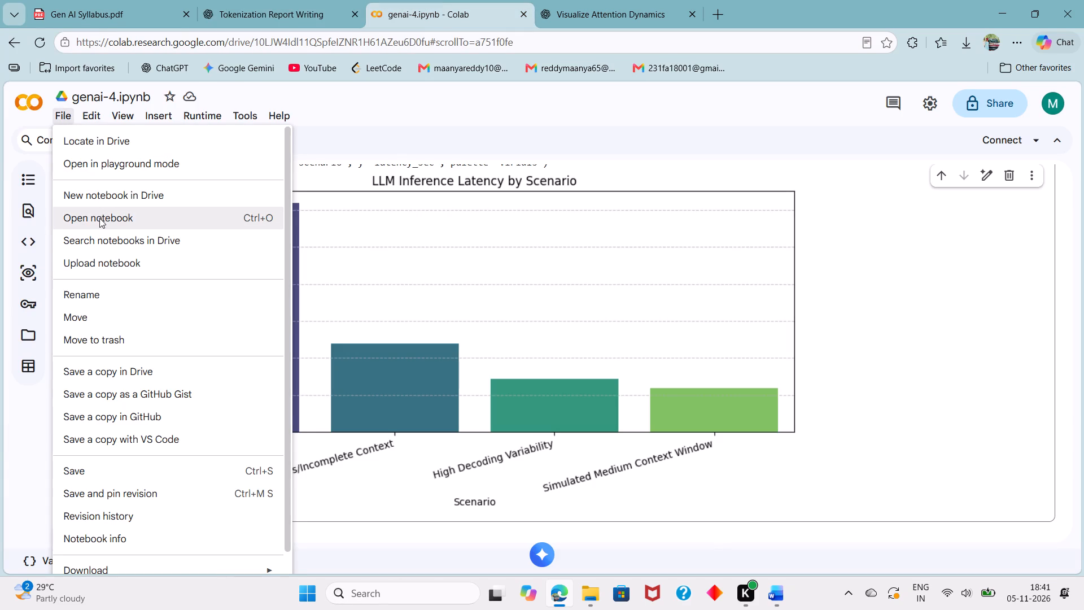
click(99, 218)
scroll(510, 326, down, 1)
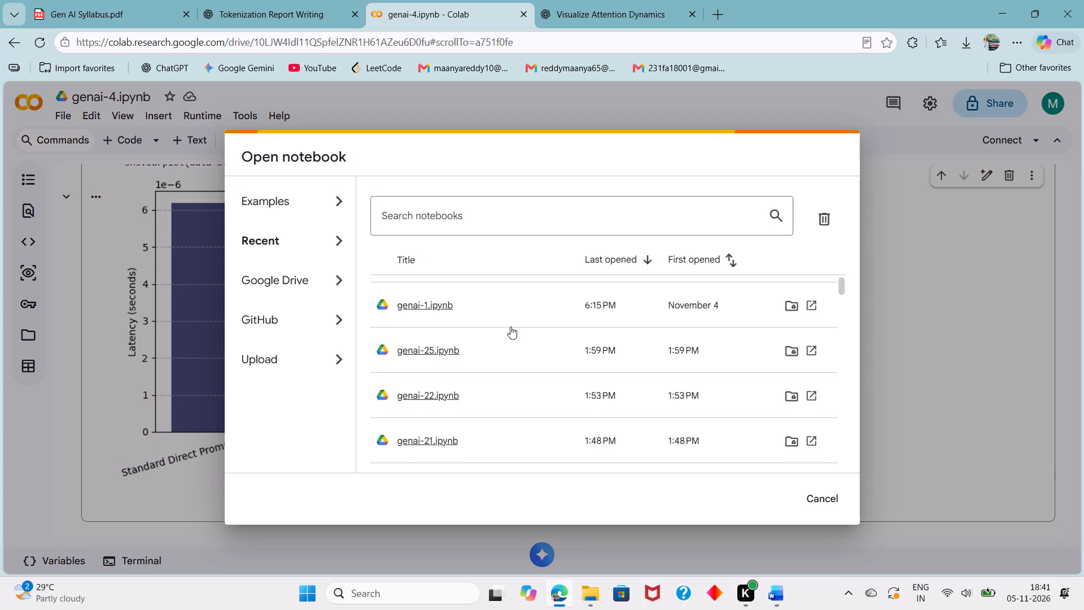
scroll(510, 326, down, 4)
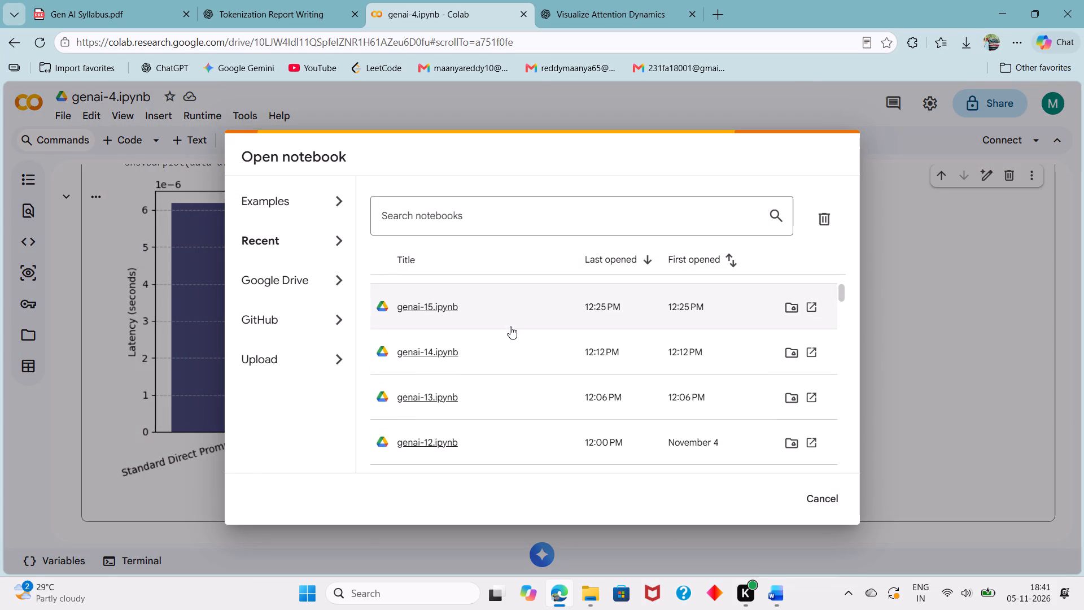
scroll(435, 394, down, 2)
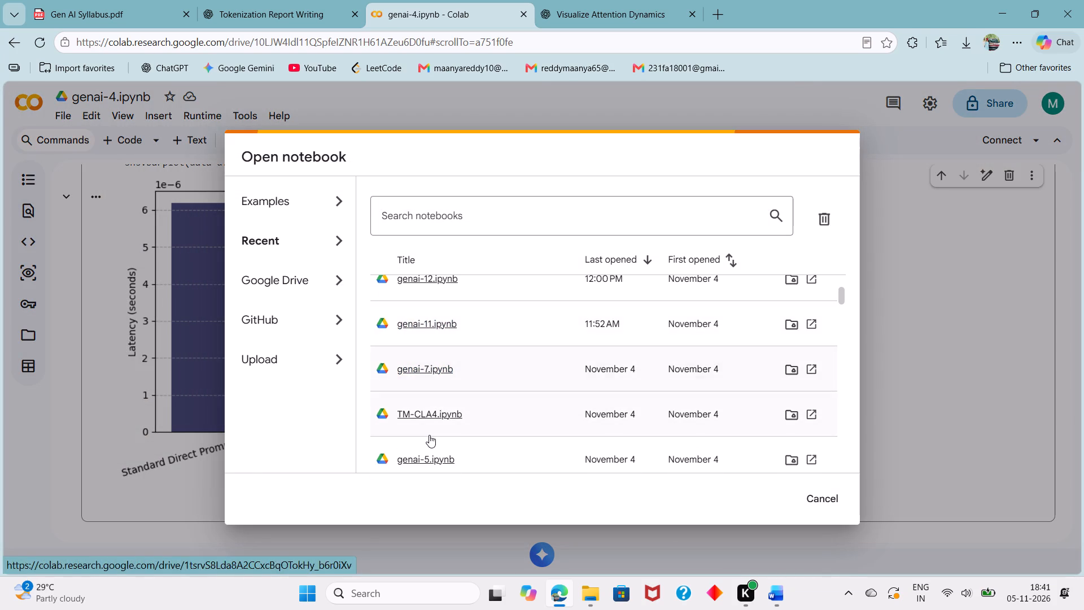
scroll(429, 435, down, 1)
click(424, 385)
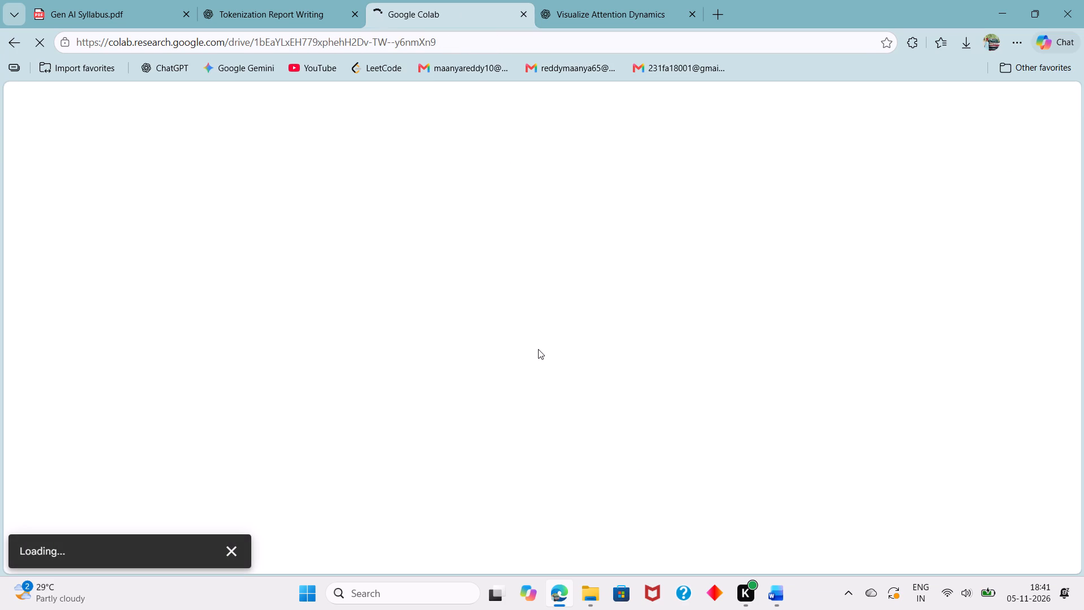
scroll(368, 384, down, 2)
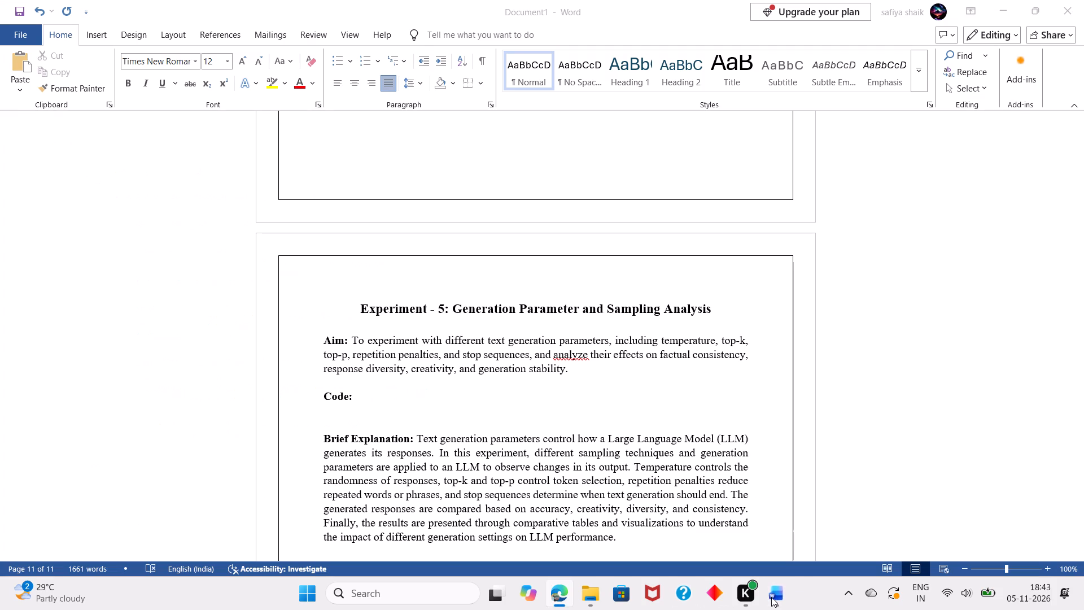
key(ctrl+v)
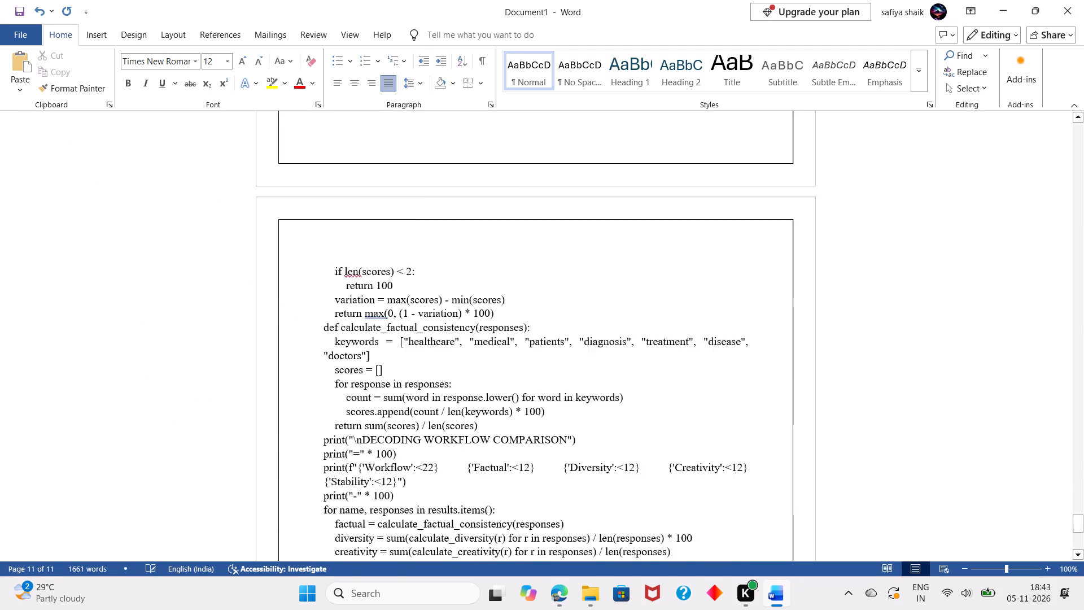
Remove the blank line between the "Code:" label and the first line of the pasted code.
scroll(383, 407, up, 6)
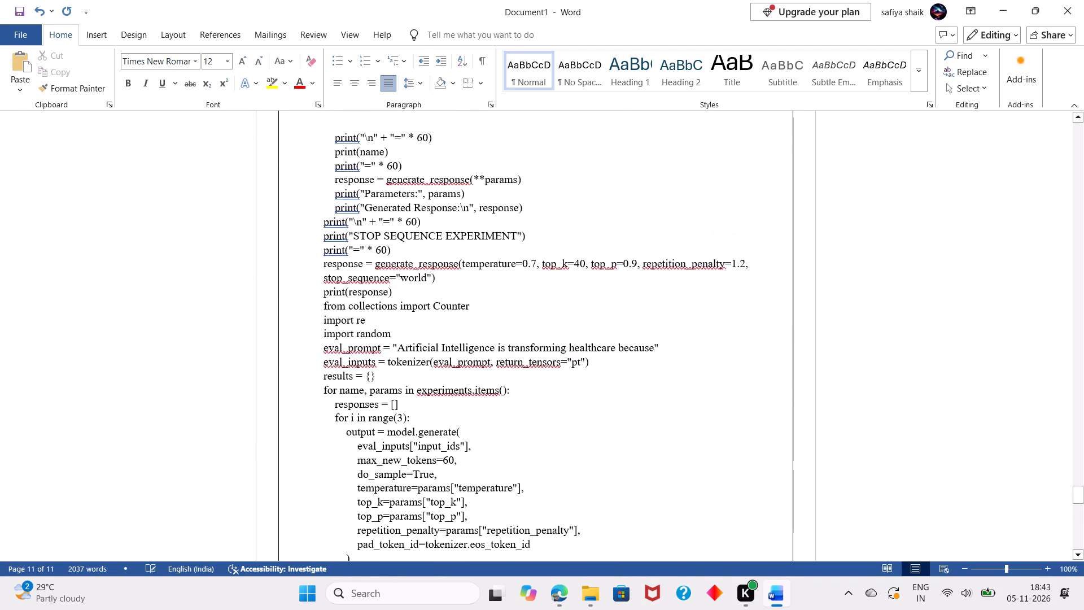
scroll(383, 407, up, 4)
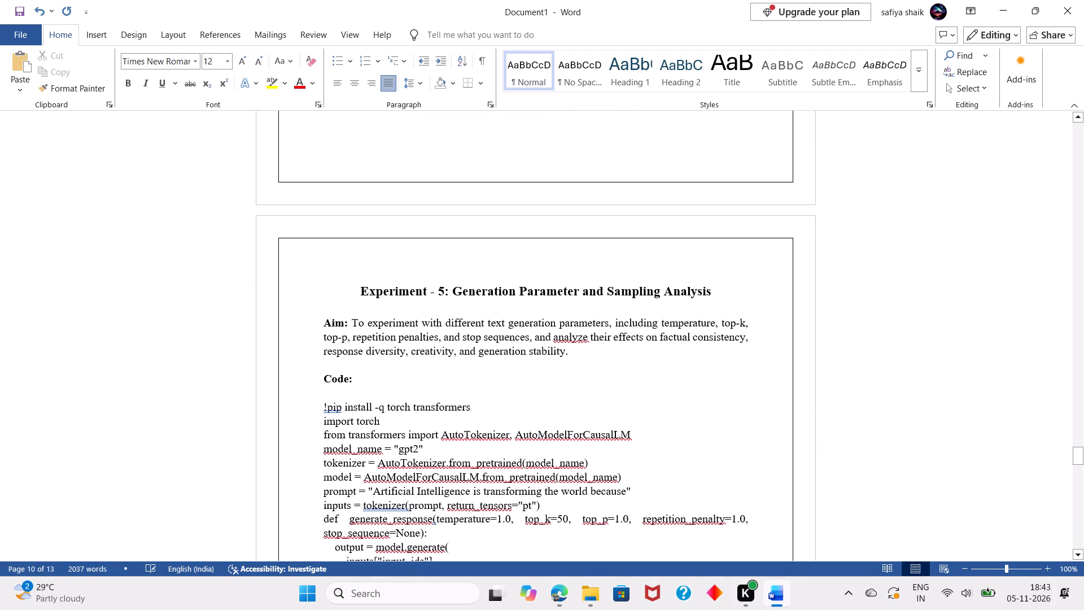
click(326, 395)
key(Up)
key(Down)
key(BackSpace)
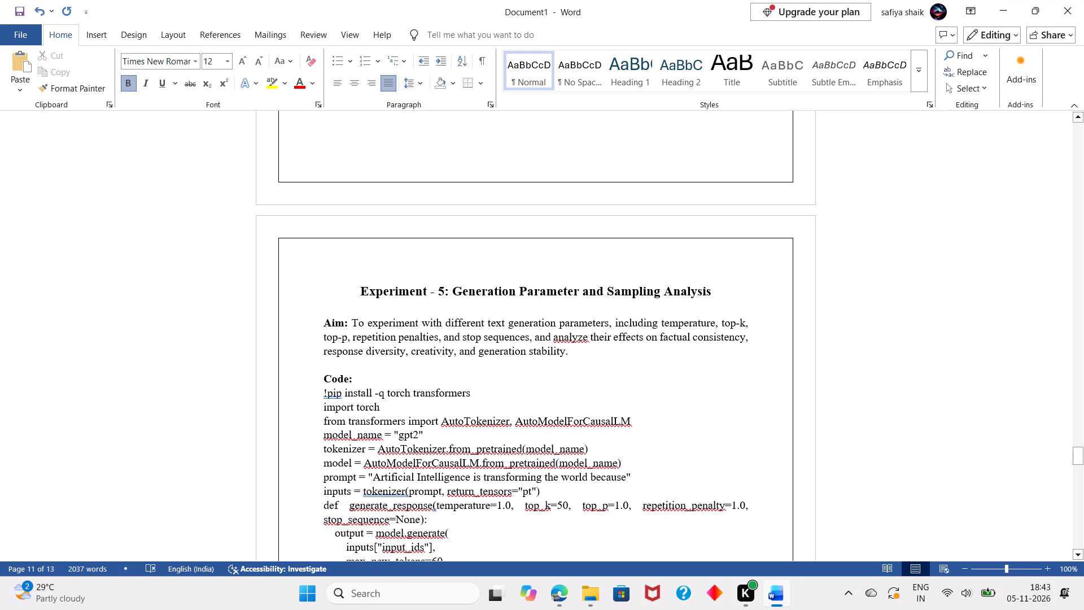
Set the font size of the entire pasted code block, excluding the Brief Explanation, to 11 pt.
drag(317, 395, 432, 591)
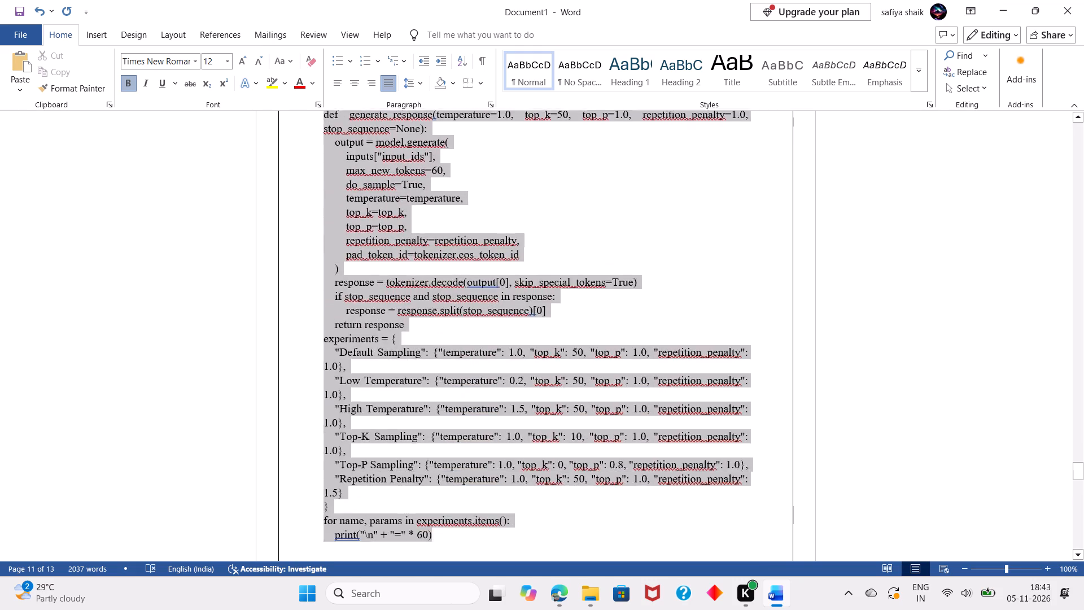
drag(432, 591, 430, 590)
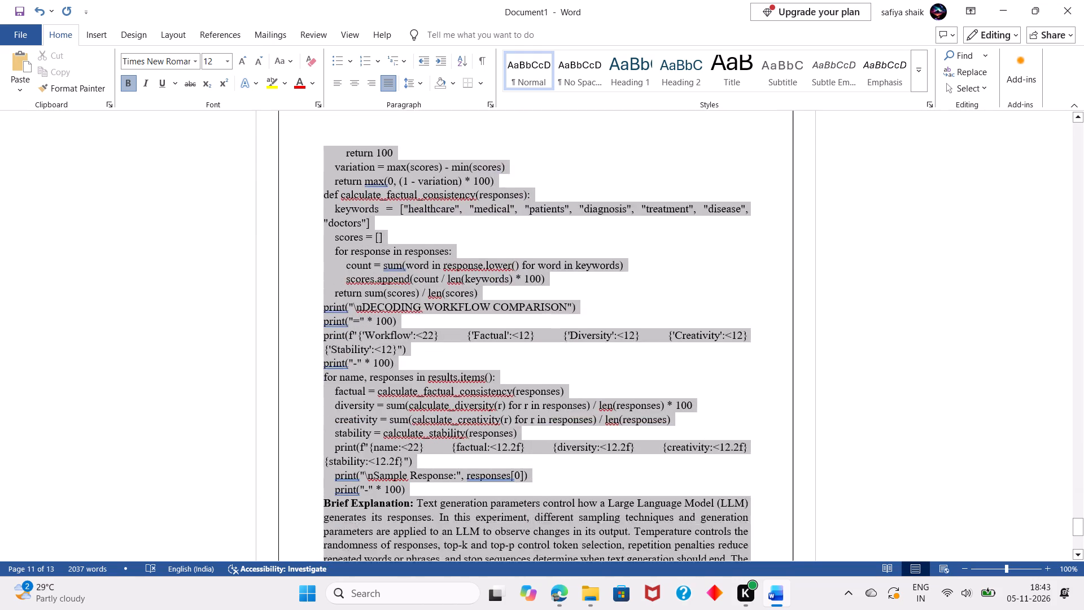
drag(430, 590, 421, 166)
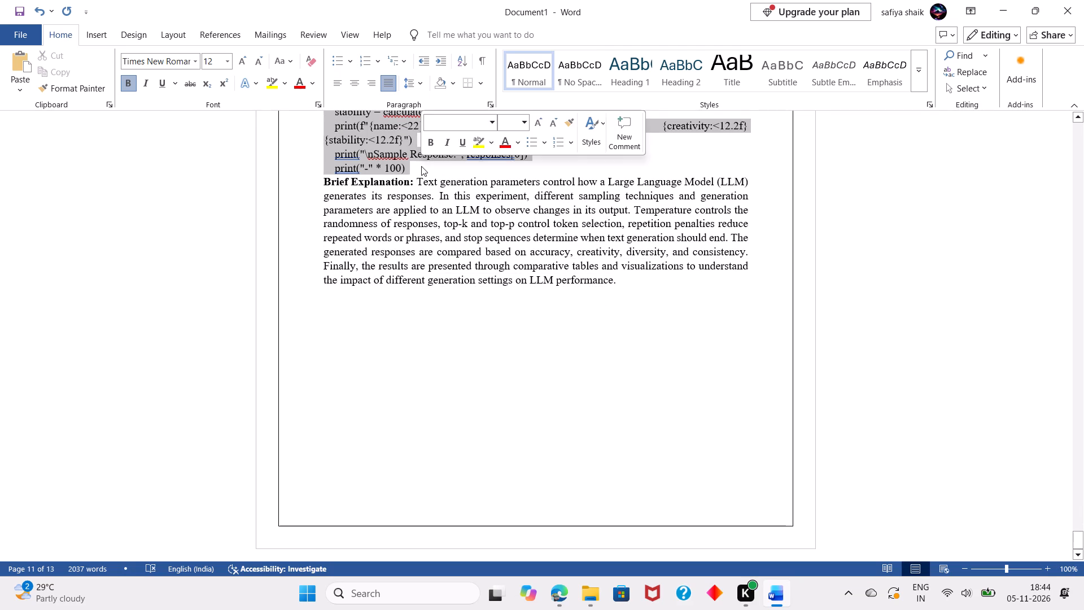
click(228, 59)
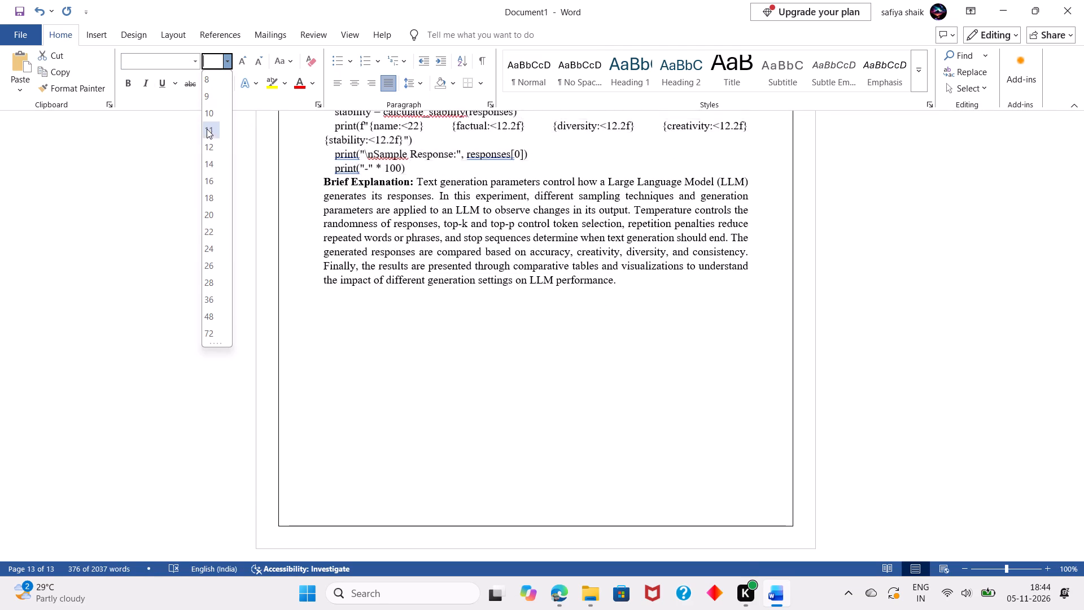
click(204, 130)
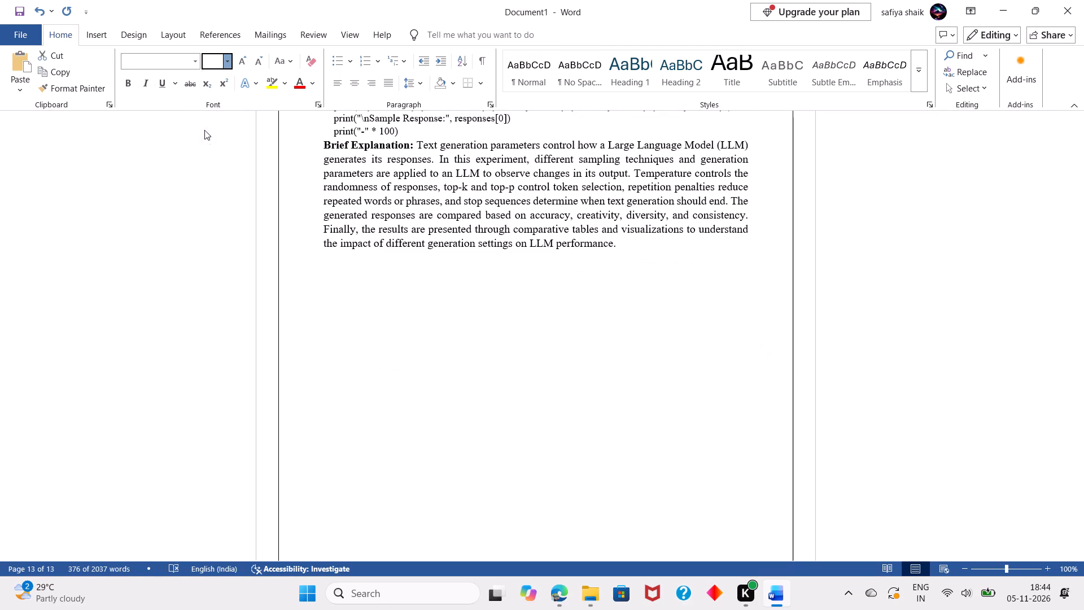
Set the font of the selected code block to Courier New.
click(194, 57)
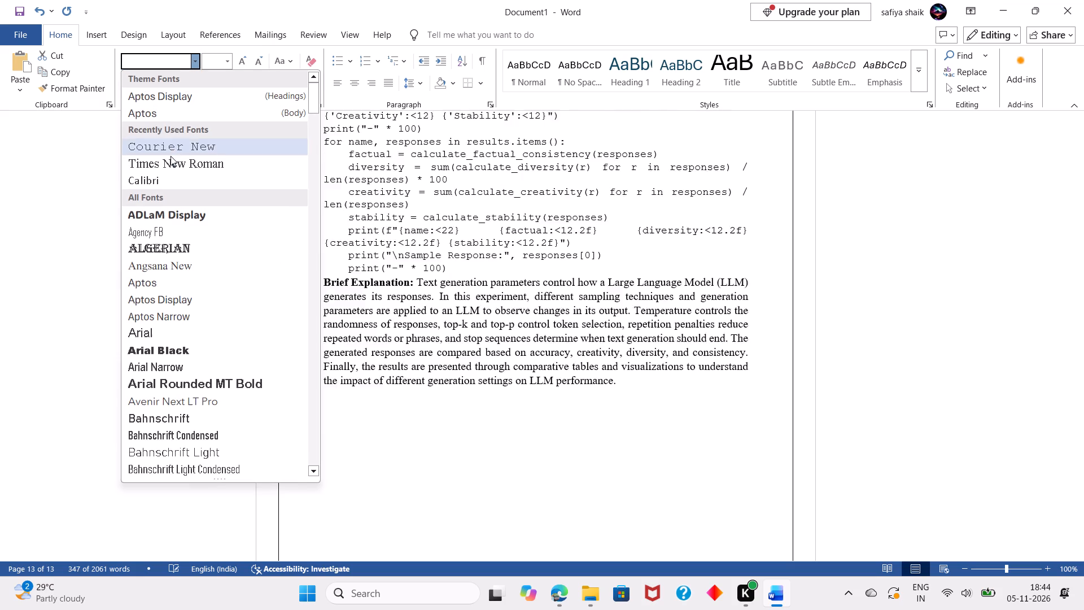
click(176, 141)
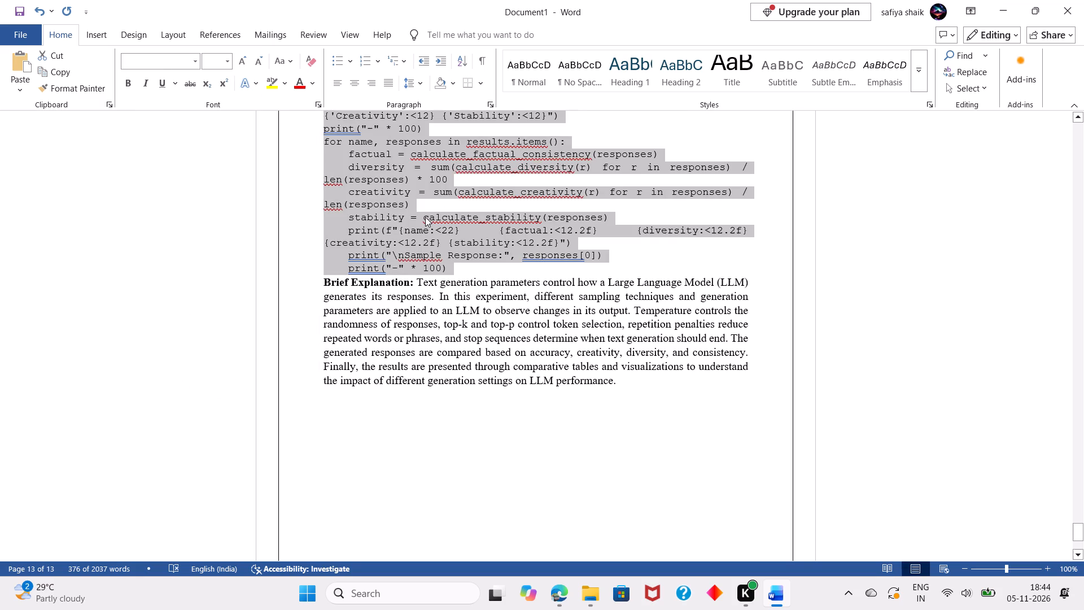
click(425, 217)
Review the reformatted Experiment 5 code across its pages, checking line breaks and layout from the "Code:" label to the Brief Explanation.
scroll(425, 217, up, 10)
scroll(425, 217, down, 5)
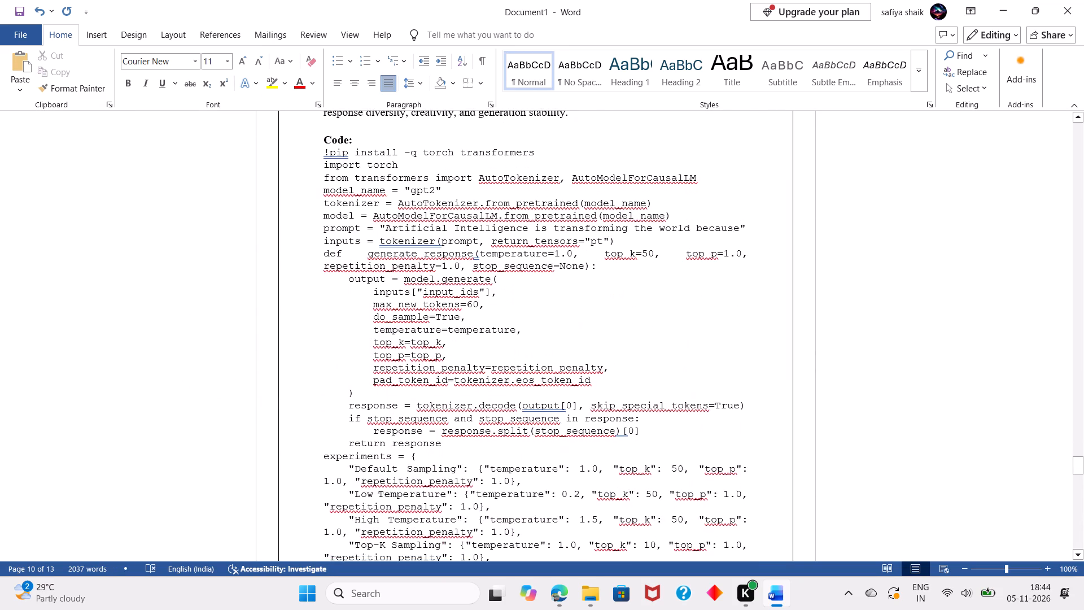
scroll(425, 217, down, 1)
scroll(425, 217, up, 2)
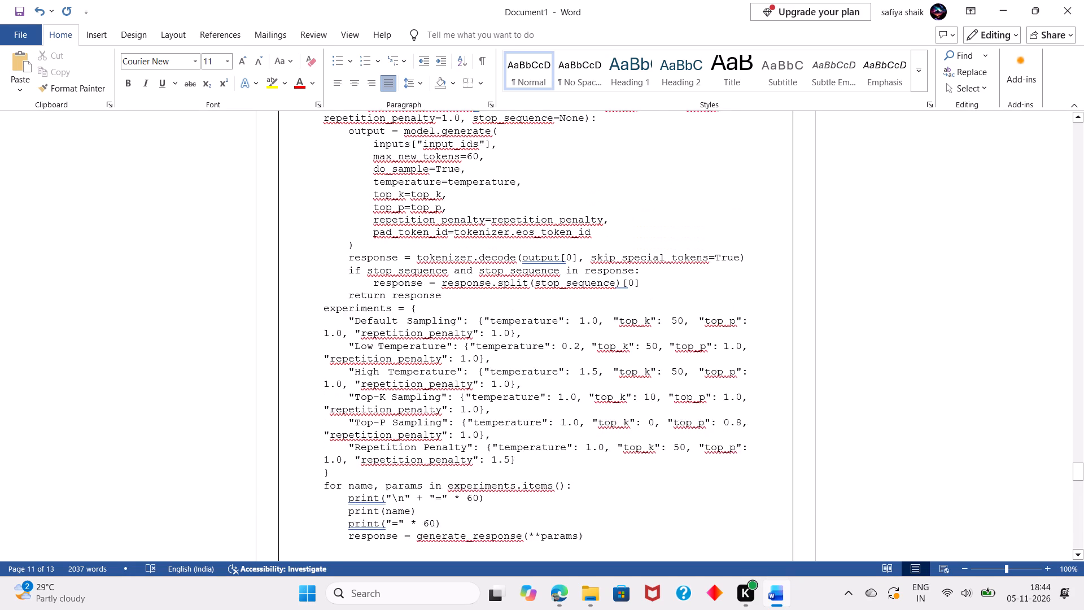
scroll(424, 217, down, 4)
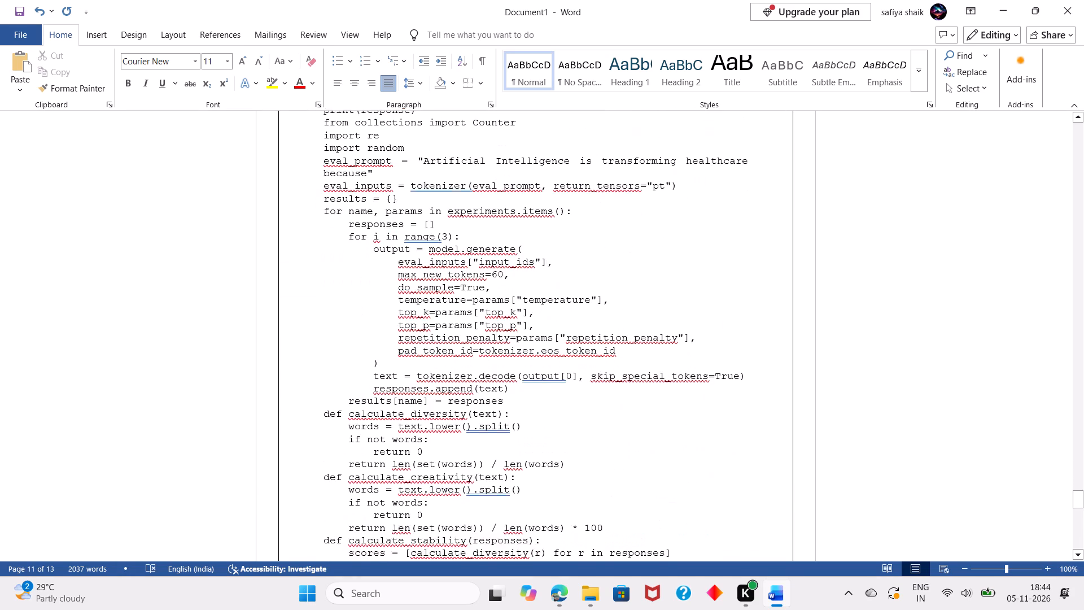
scroll(424, 217, down, 6)
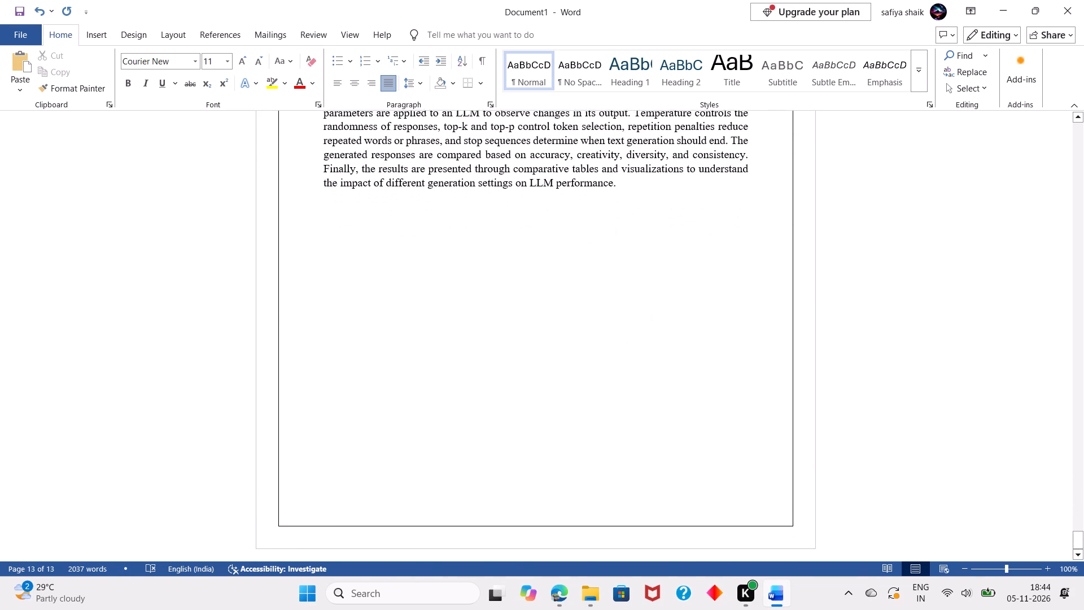
scroll(424, 217, up, 1)
scroll(464, 300, up, 3)
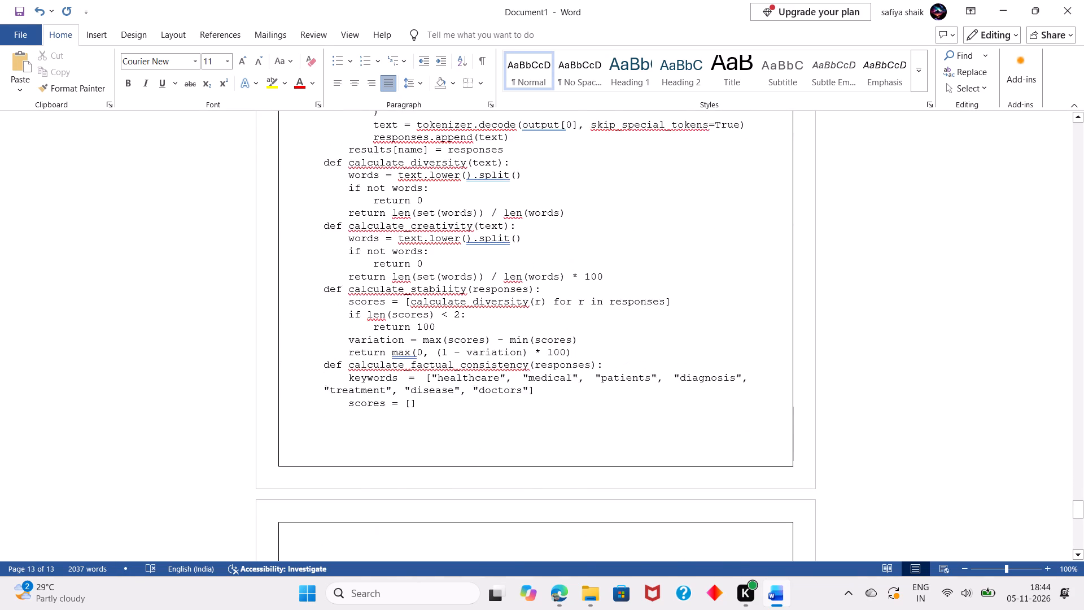
scroll(464, 300, up, 5)
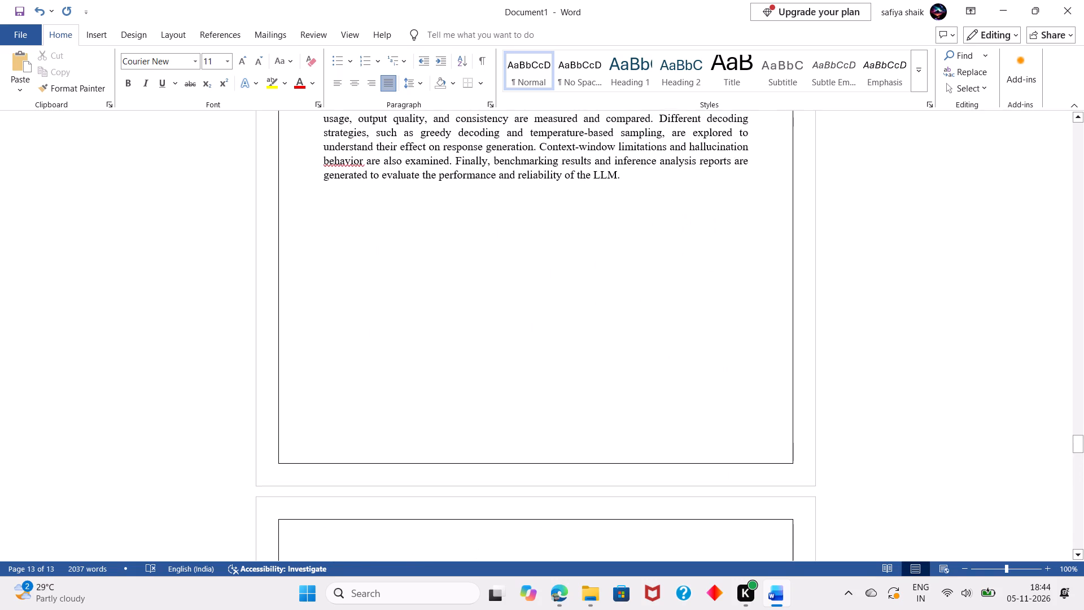
Move the closing parenthesis of model.generate in the generate_response function up to the end of the pad_token_id=tokenizer.eos_token_id line.
scroll(464, 300, down, 3)
scroll(416, 363, down, 1)
scroll(354, 392, down, 1)
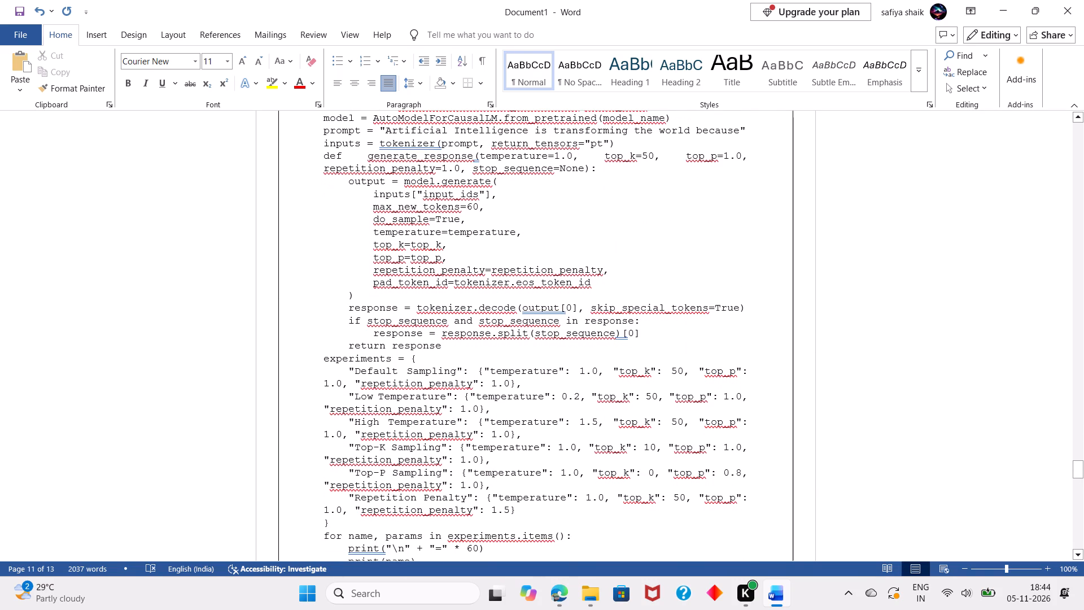
click(348, 288)
key(Down)
key(BackSpace)
key(BackSpace)
key(BackSpace)
key(BackSpace)
key(BackSpace)
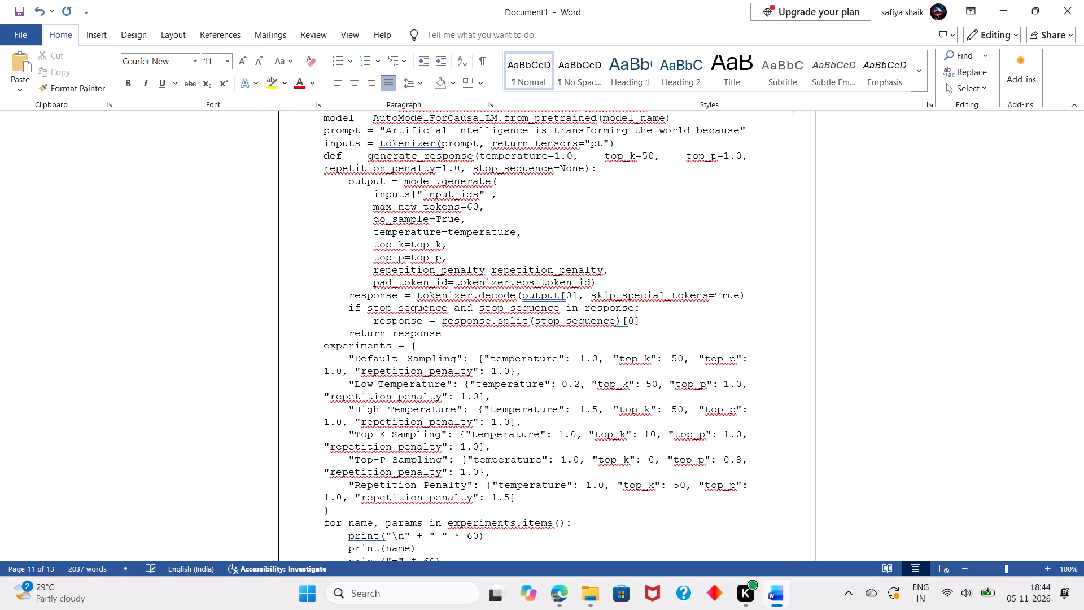
key(BackSpace)
key(d)
Move the closing brace of the experiments dictionary up to the end of the "Repetition Penalty" entry.
scroll(307, 366, down, 2)
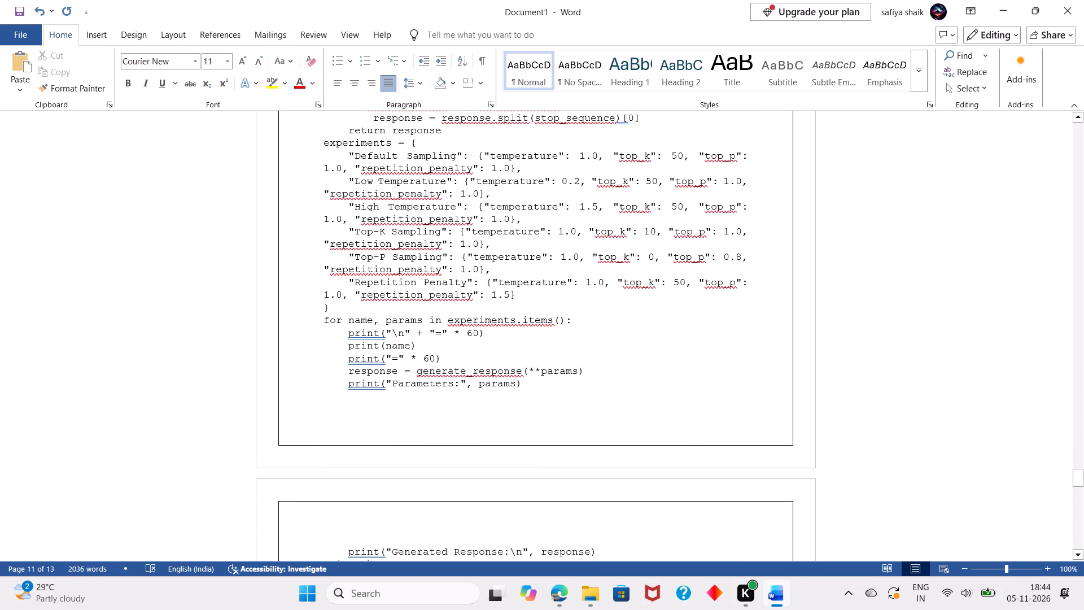
click(325, 300)
key(Down)
key(BackSpace)
In the eval_inputs loop, move the closing parenthesis of model.generate up to the end of the pad_token_id line.
scroll(325, 300, down, 2)
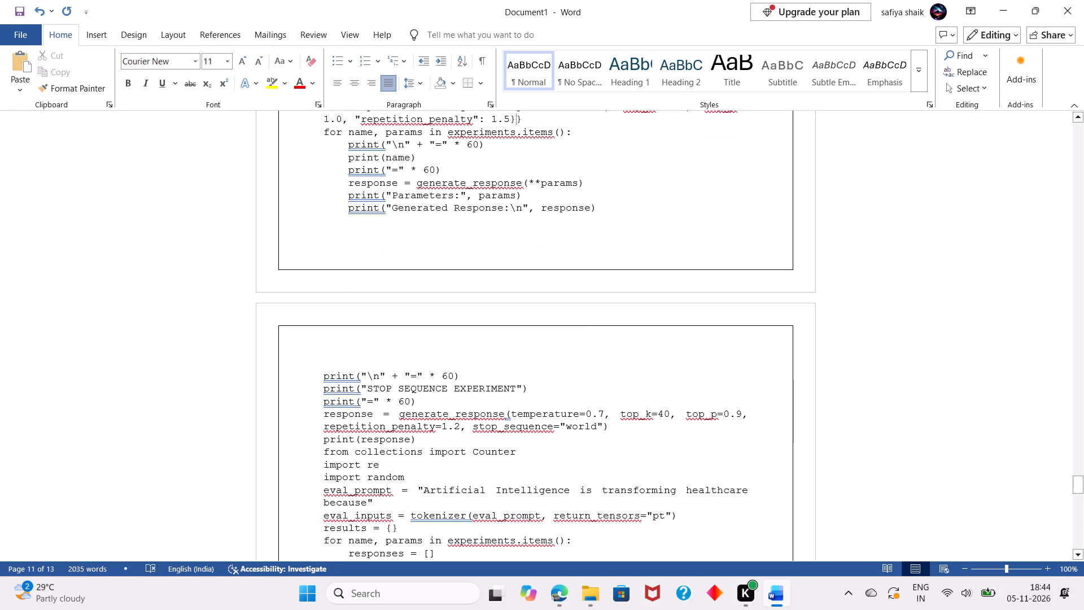
scroll(323, 382, down, 2)
scroll(361, 333, down, 1)
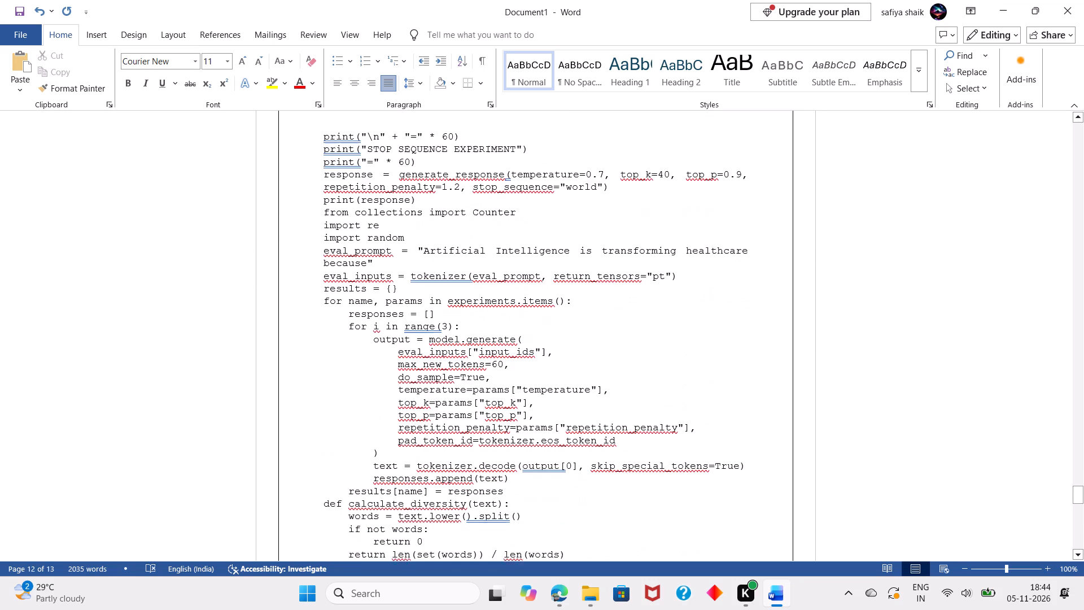
scroll(361, 333, down, 1)
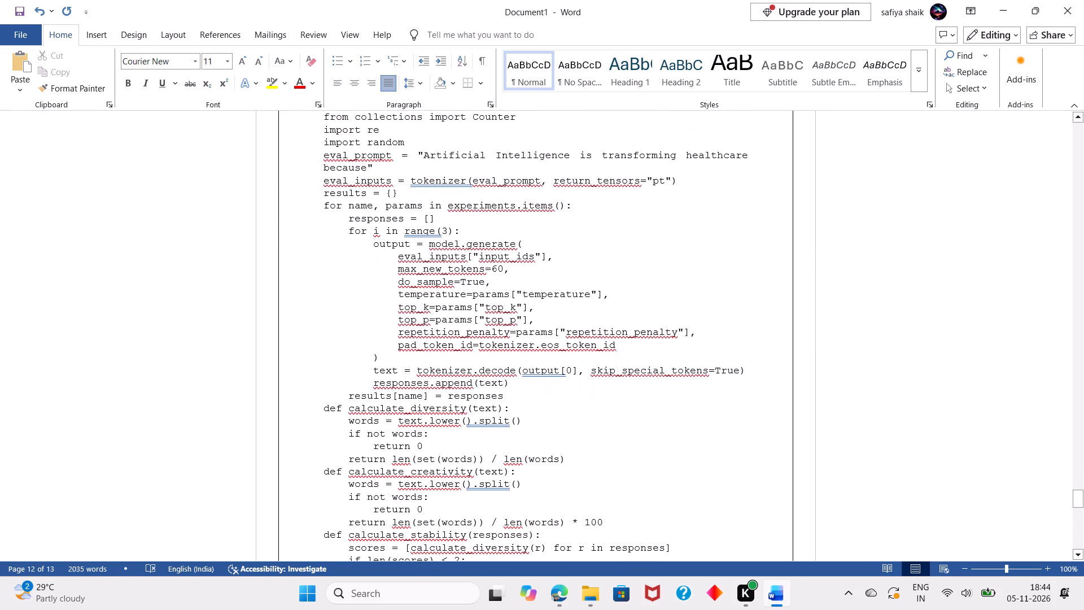
click(370, 352)
key(Right)
key(BackSpace)
key(BackSpace)
key(BackSpace)
key(BackSpace)
key(BackSpace)
key(BackSpace)
key(BackSpace)
key(BackSpace)
key(BackSpace)
Add a "Results:" label between the last code line and the Brief Explanation, with a blank line above and below it.
scroll(371, 352, down, 2)
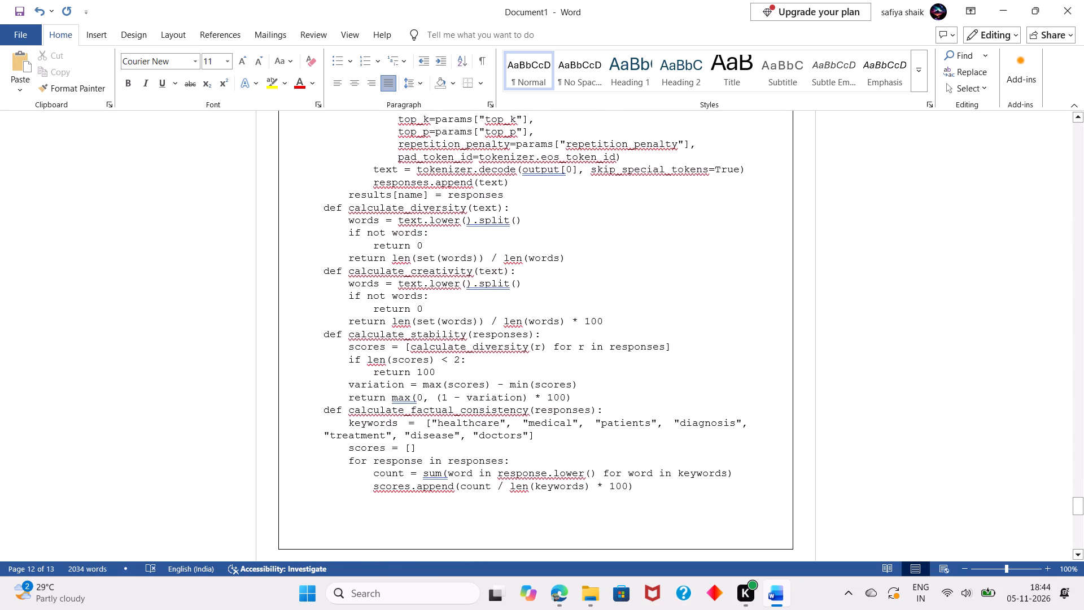
scroll(371, 403, down, 1)
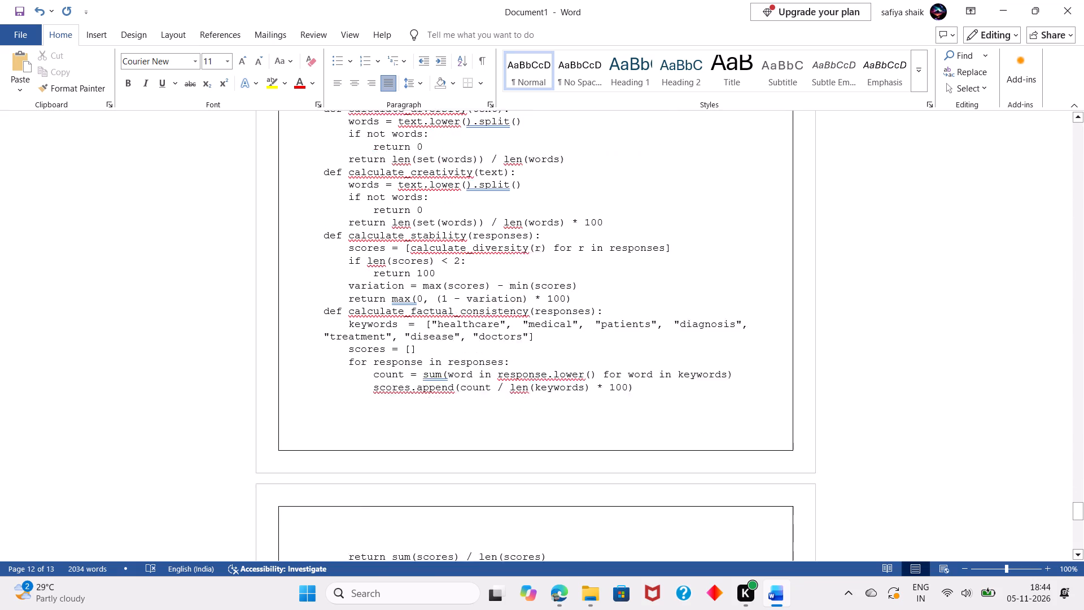
scroll(371, 403, down, 3)
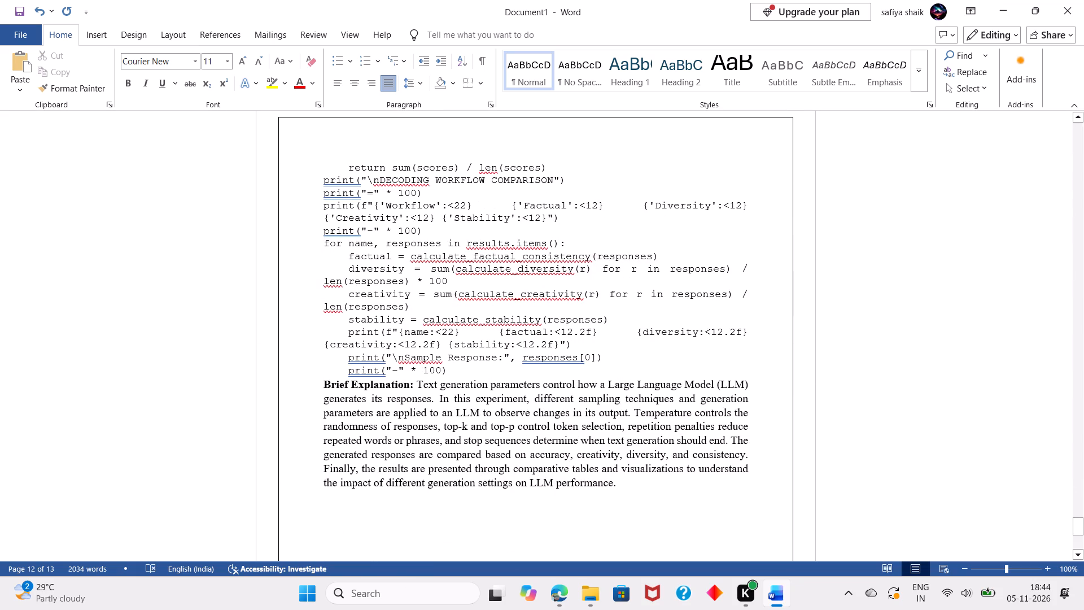
click(462, 373)
key(Return)
key(Return)
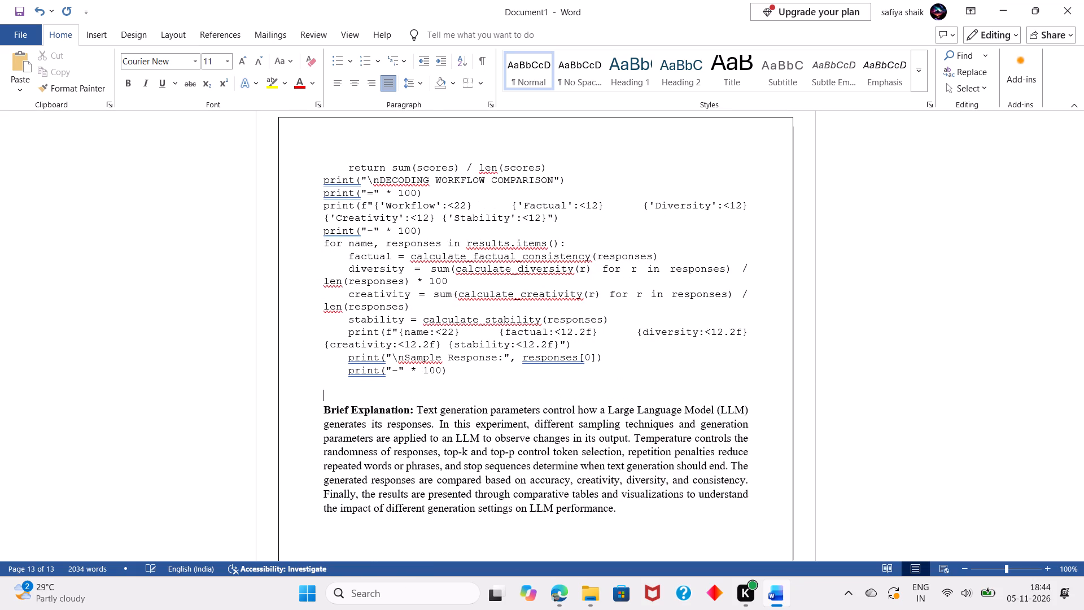
text(Results:)
key(Return)
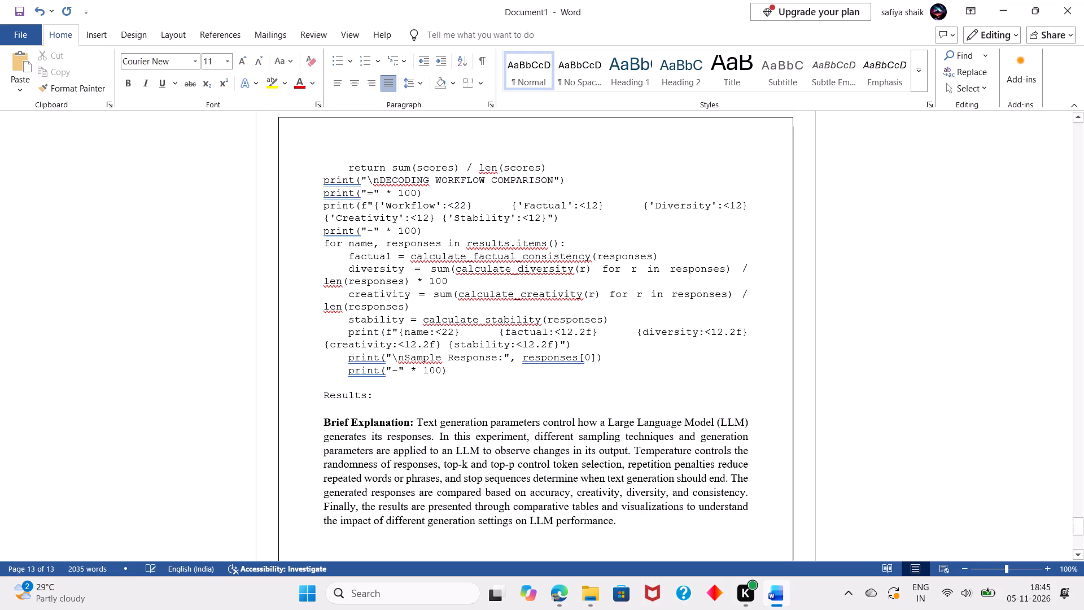
Format the "Results:" label as bold Times New Roman, 12 pt.
drag(324, 393, 384, 401)
click(392, 380)
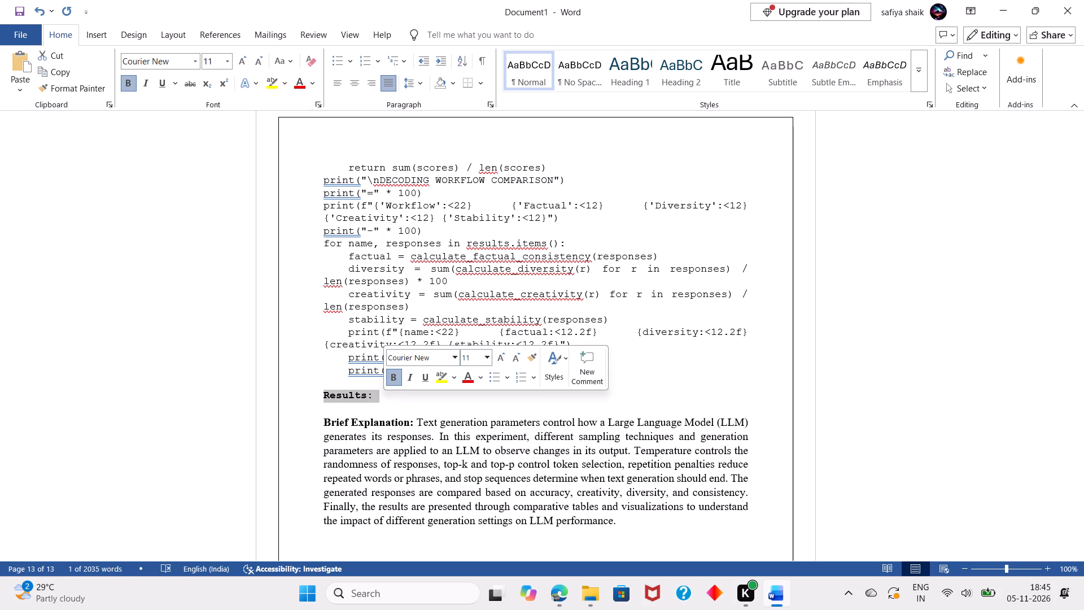
click(190, 54)
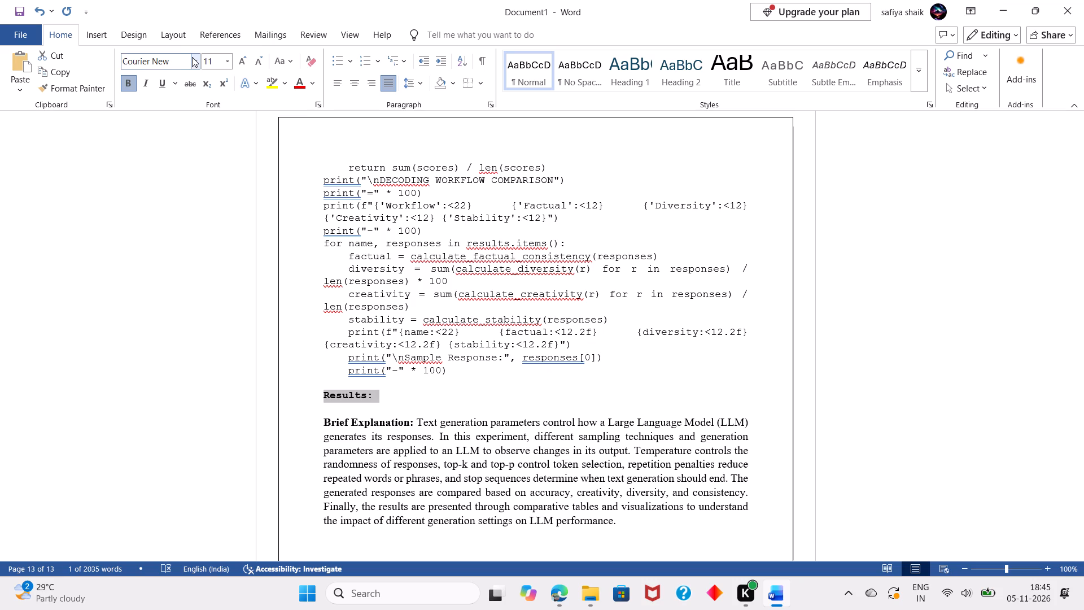
click(192, 57)
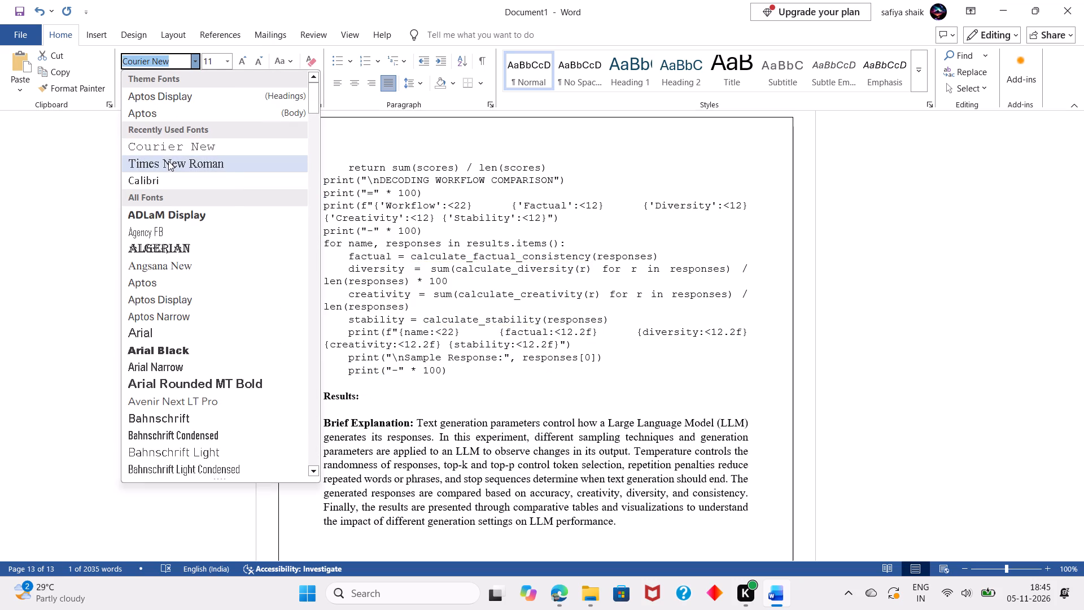
click(184, 162)
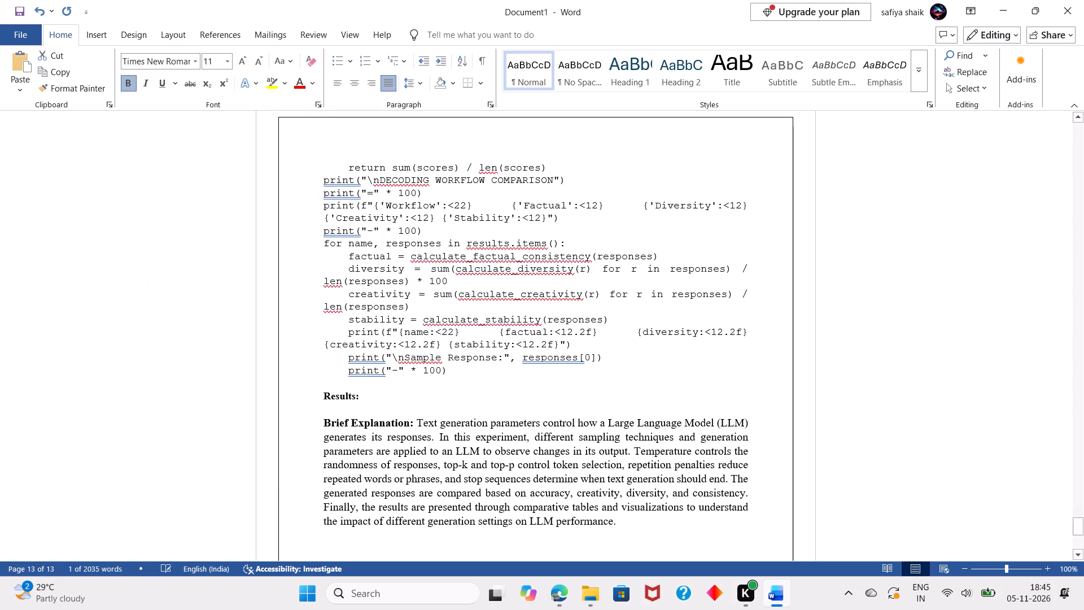
click(224, 55)
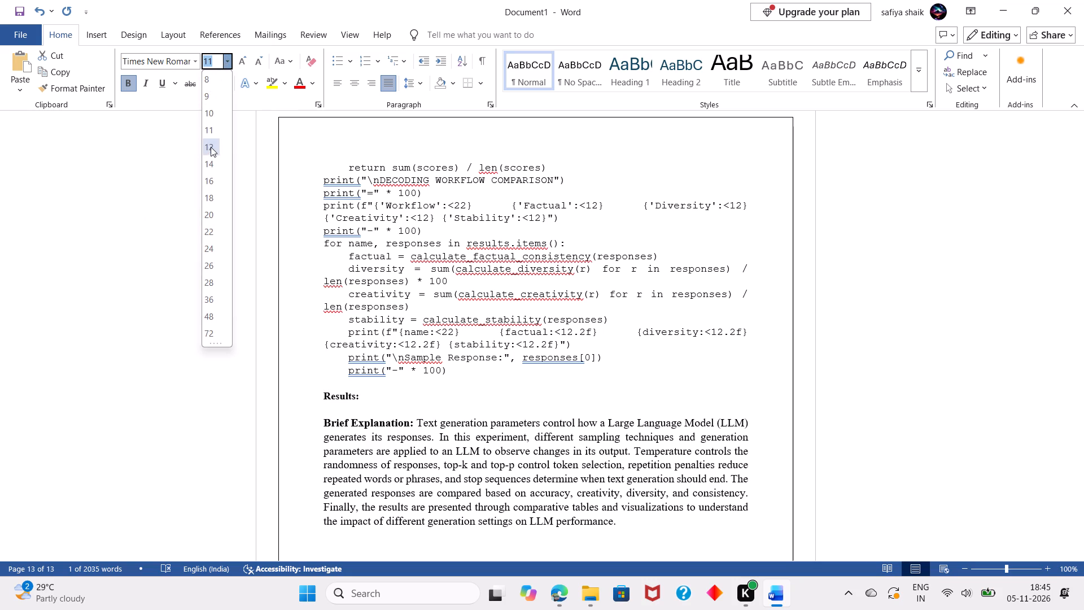
click(210, 150)
click(410, 391)
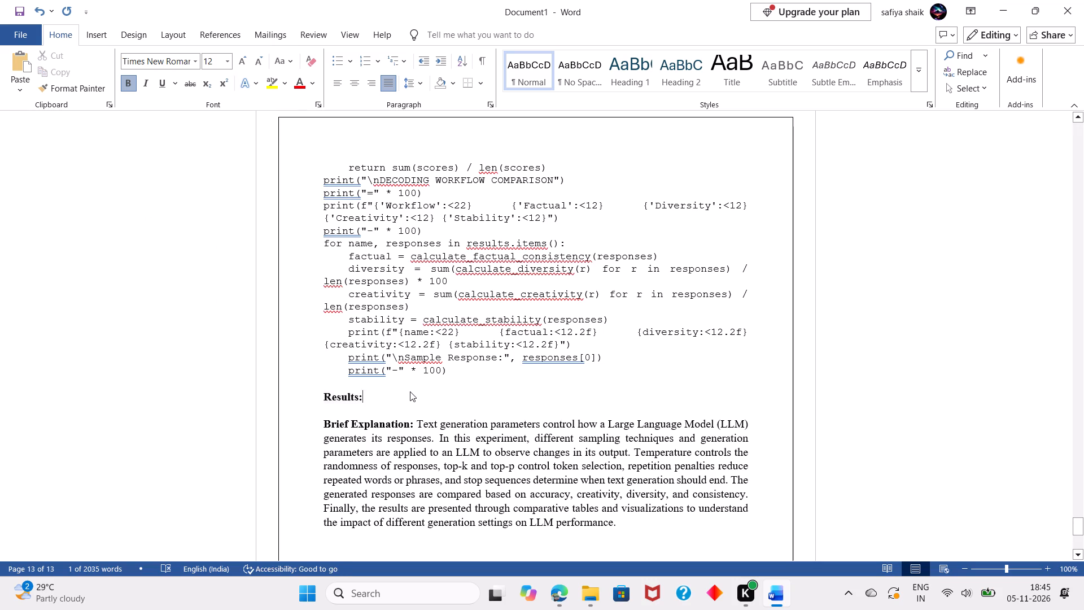
Insert two more blank lines below the "Results:" label and place the cursor on the line directly under it.
scroll(410, 391, down, 3)
scroll(410, 391, up, 1)
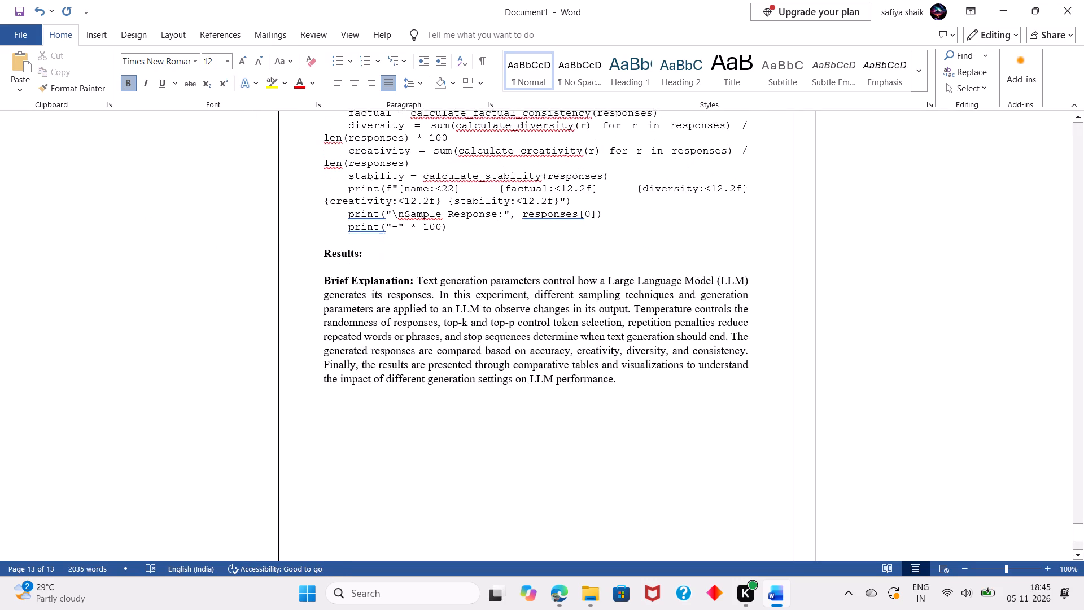
scroll(410, 391, up, 1)
key(Return)
key(Return)
key(Up)
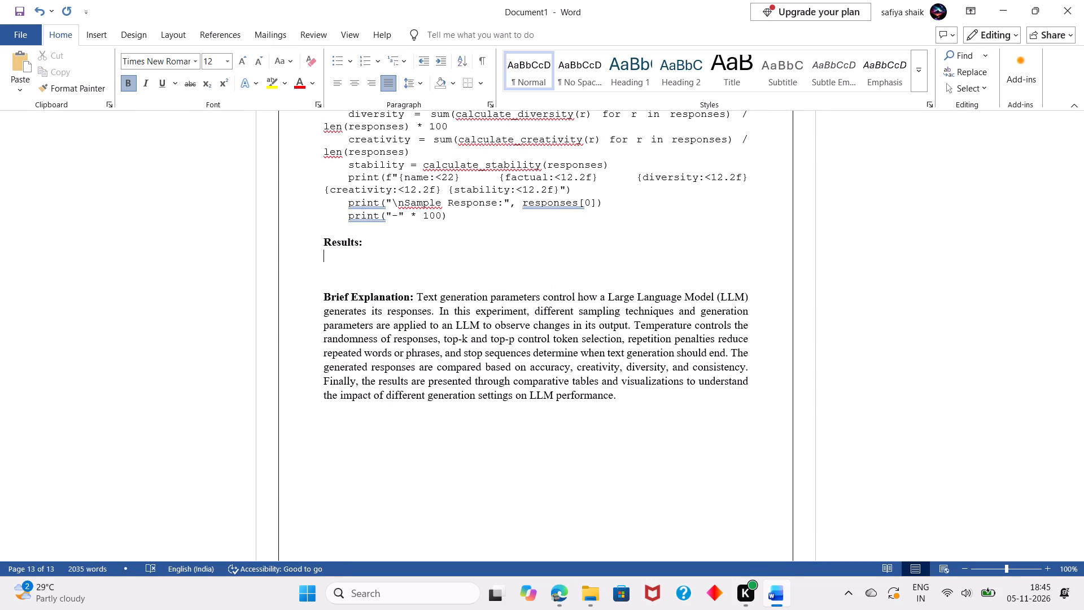
Switch to the genai-5.ipynb notebook in Edge and look through its cell outputs for the results to include.
key(alt+Tab)
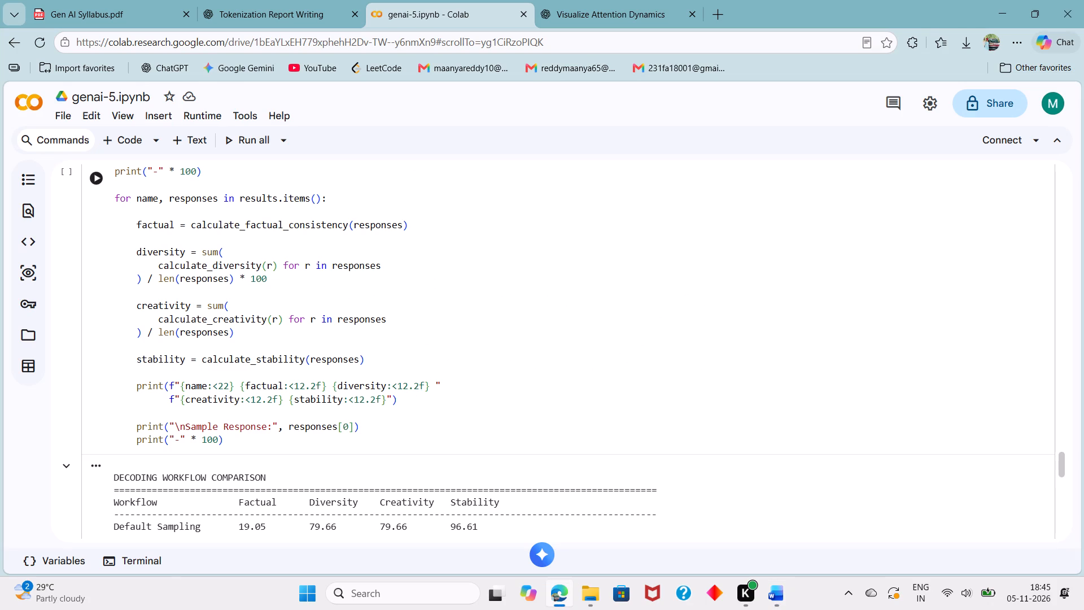
scroll(410, 341, down, 4)
scroll(410, 341, up, 3)
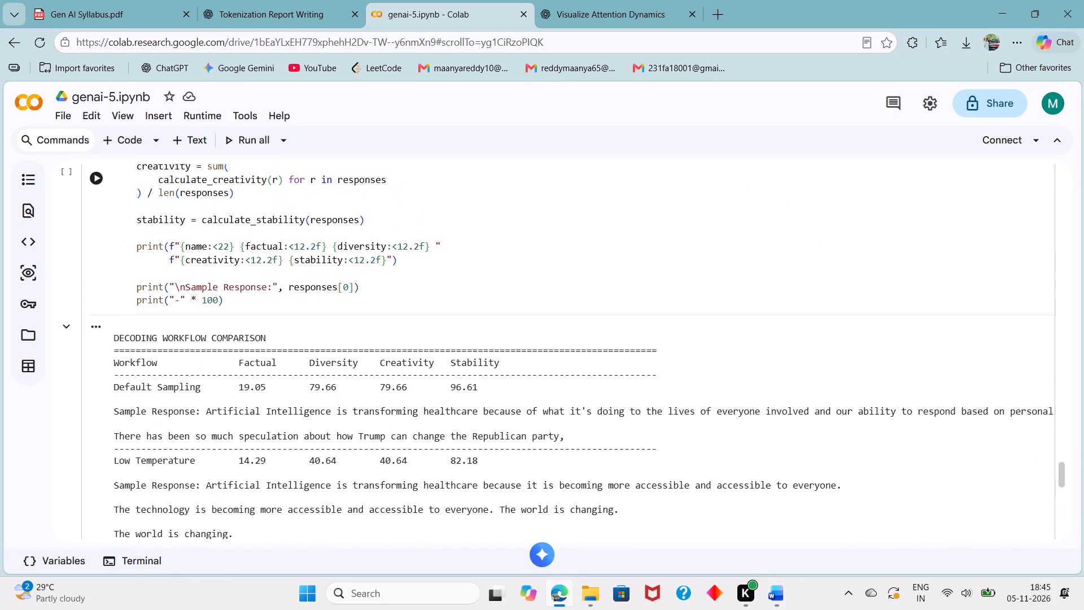
scroll(410, 341, up, 6)
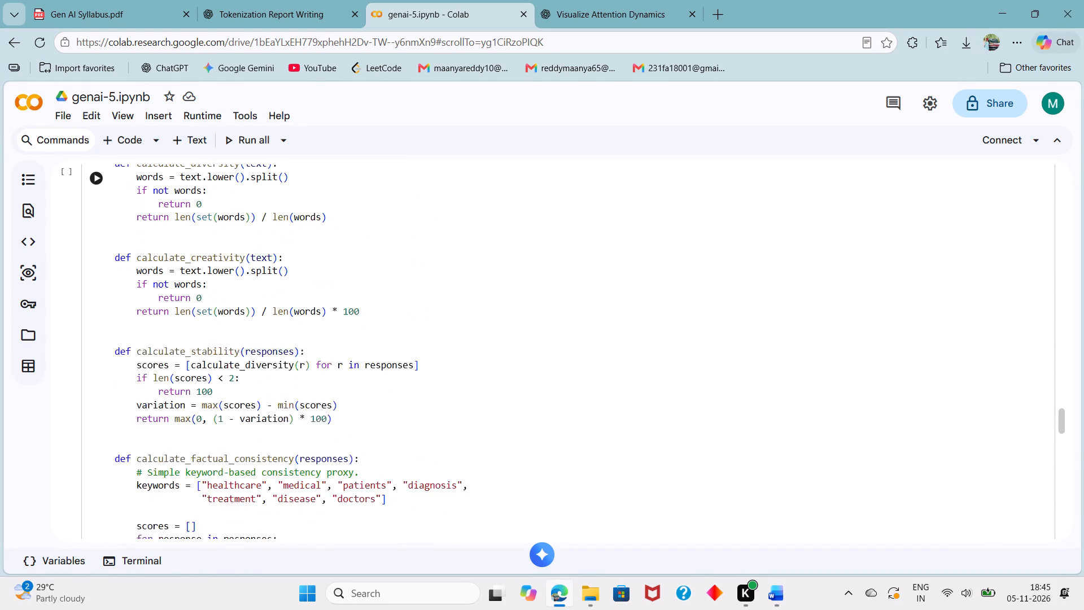
scroll(410, 341, up, 5)
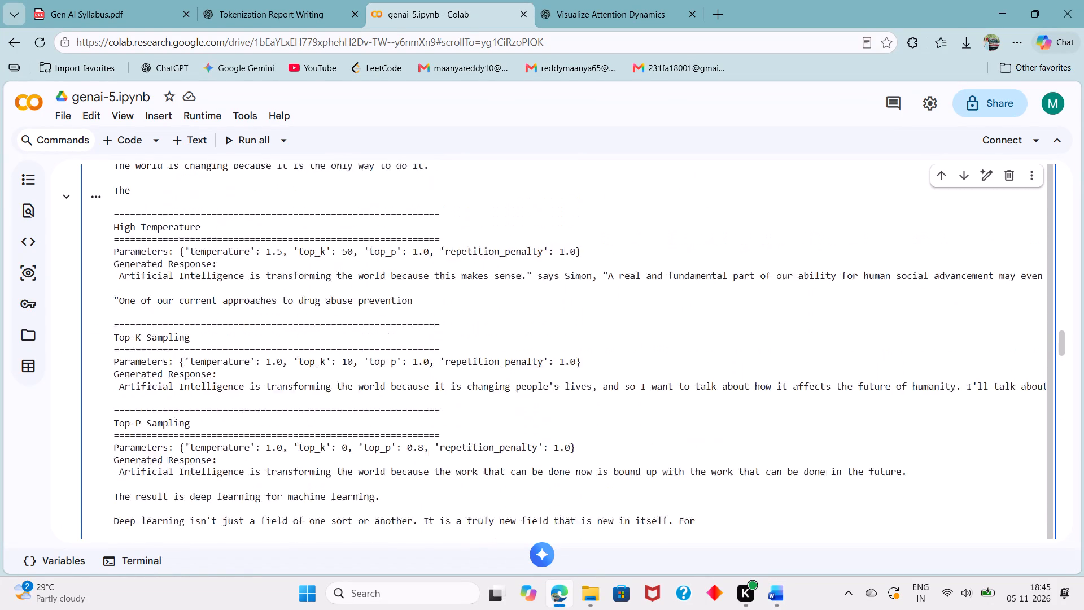
scroll(410, 341, up, 5)
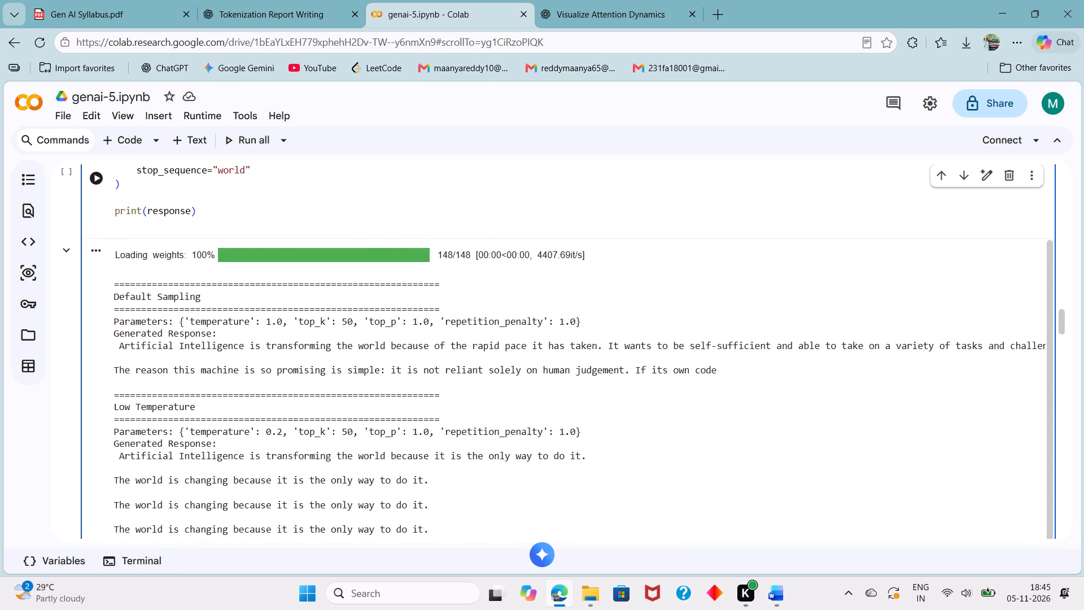
scroll(410, 341, down, 6)
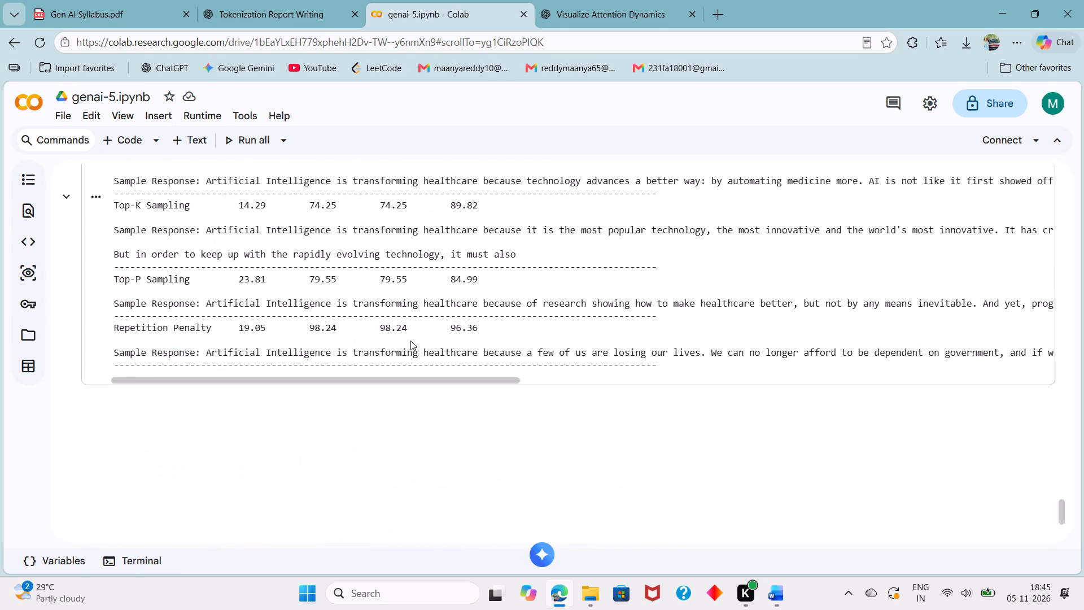
Copy the entire "DECODING WORKFLOW COMPARISON" output from the notebook and paste it under the "Results:" label in Word.
scroll(410, 341, up, 1)
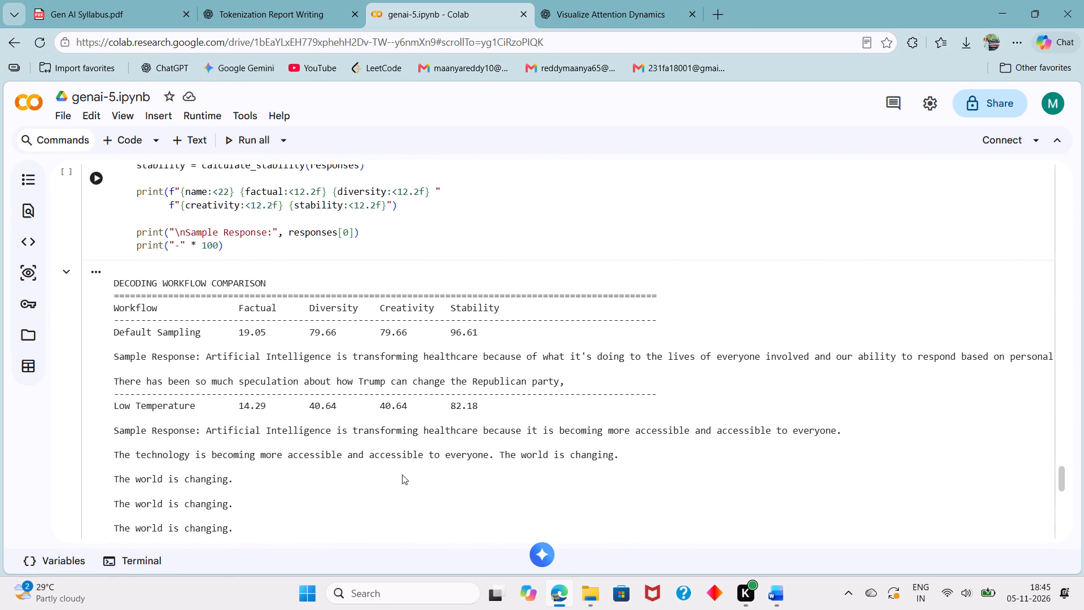
click(402, 474)
key(ctrl+a)
key(ctrl+c)
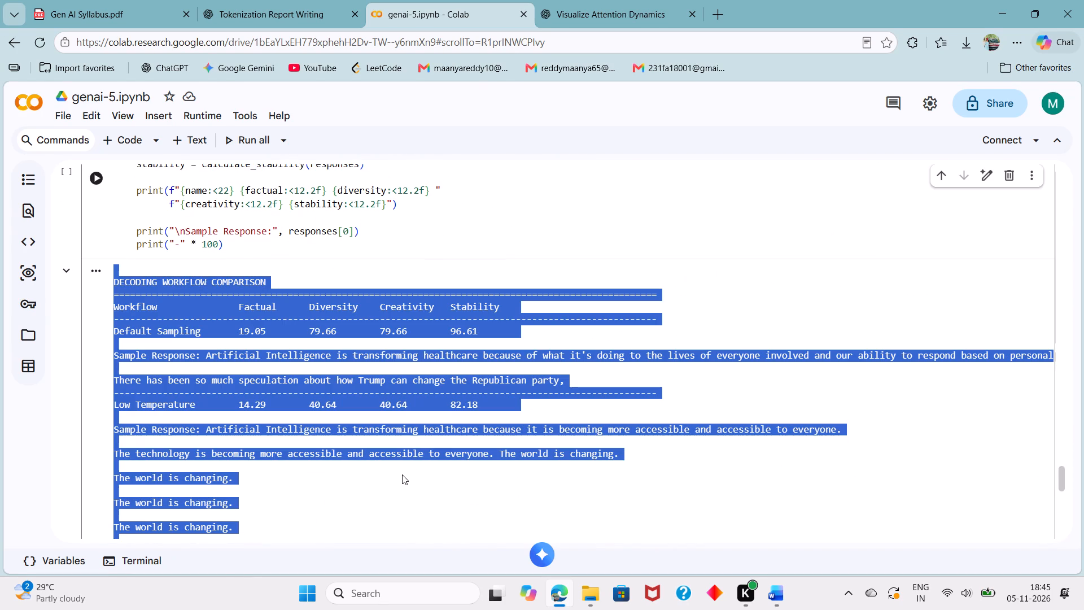
click(402, 474)
click(772, 600)
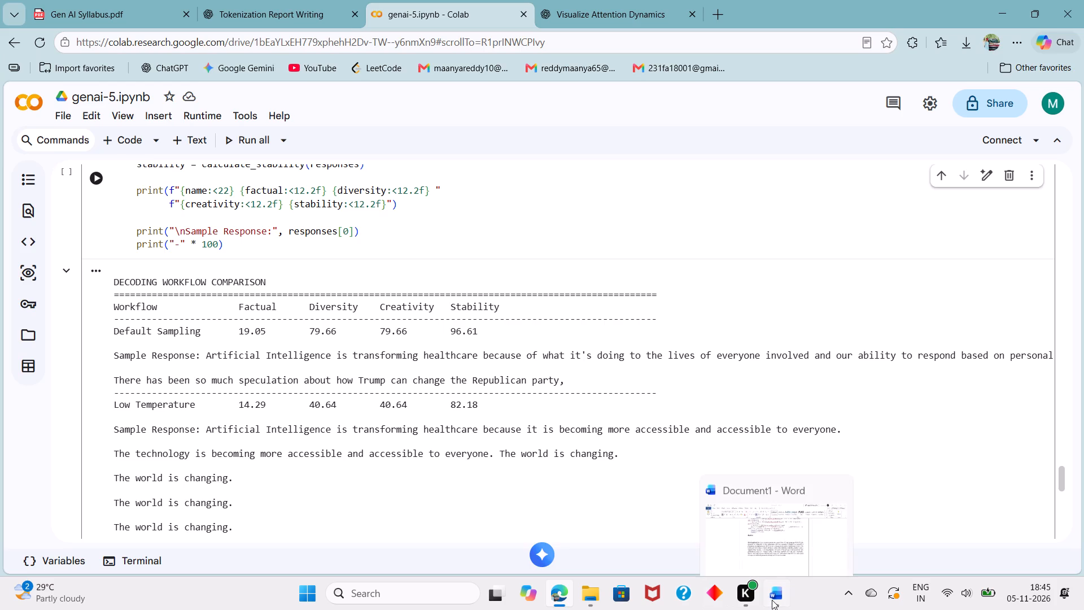
key(ctrl+v)
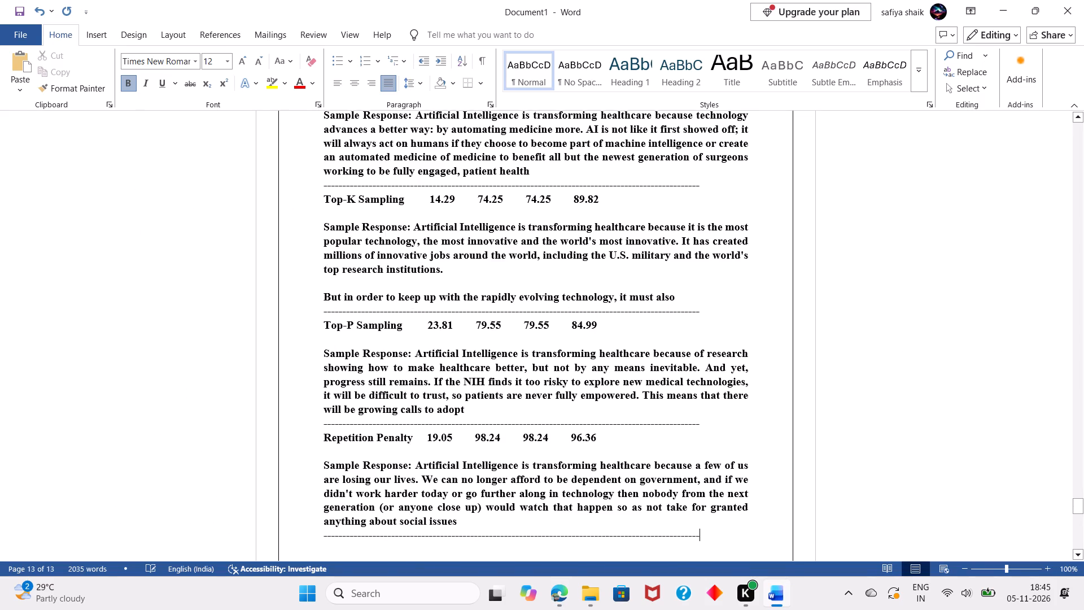
Remove the bold formatting from the whole pasted output, from "DECODING WORKFLOW COMPARISON" to the last dashed line.
scroll(438, 354, up, 5)
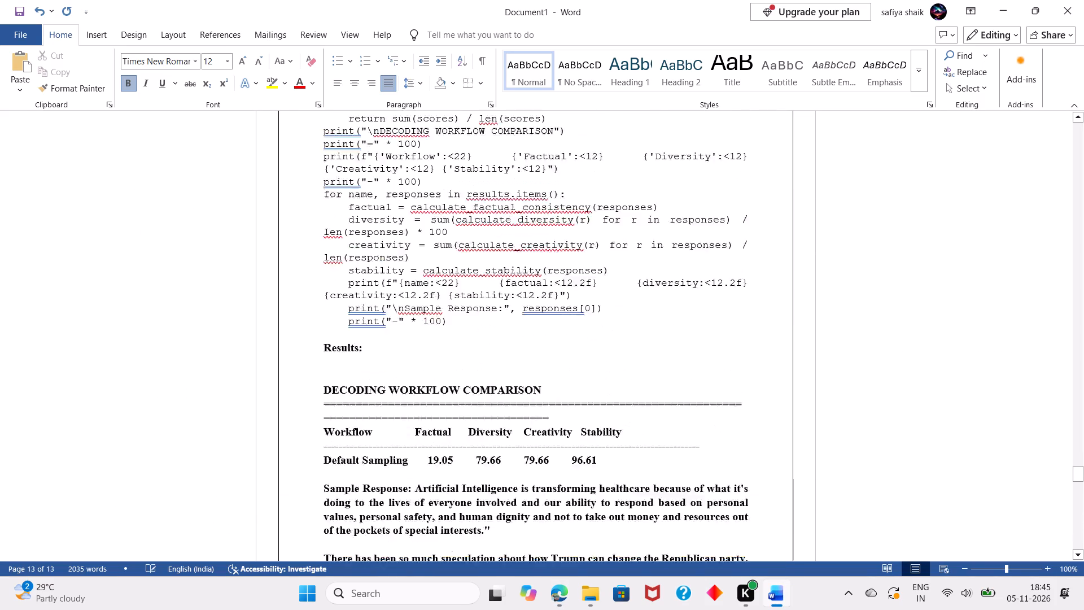
scroll(438, 354, up, 1)
scroll(438, 354, down, 1)
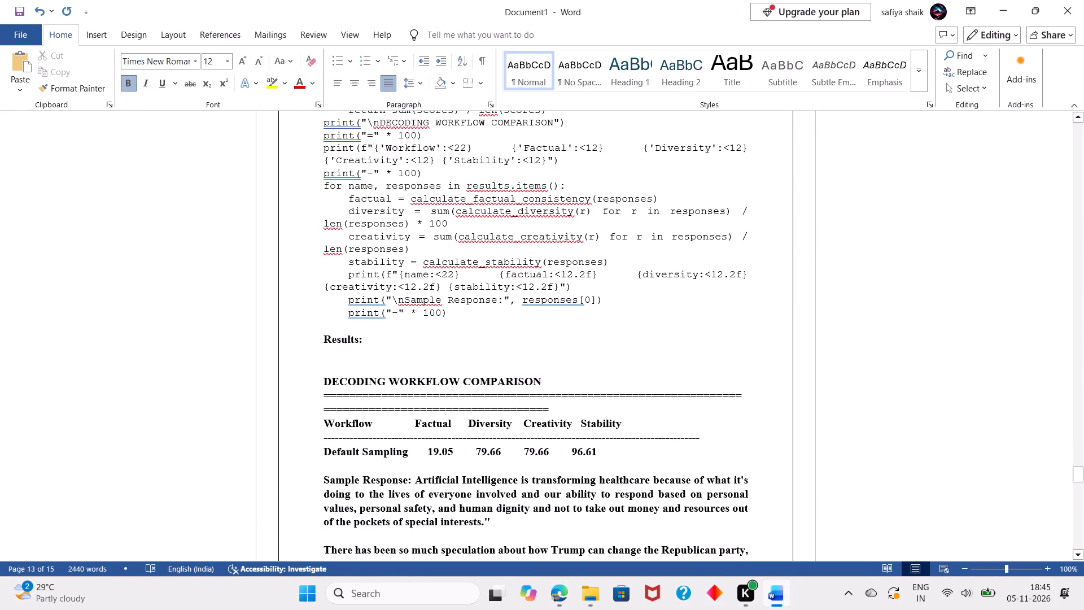
drag(325, 382, 512, 585)
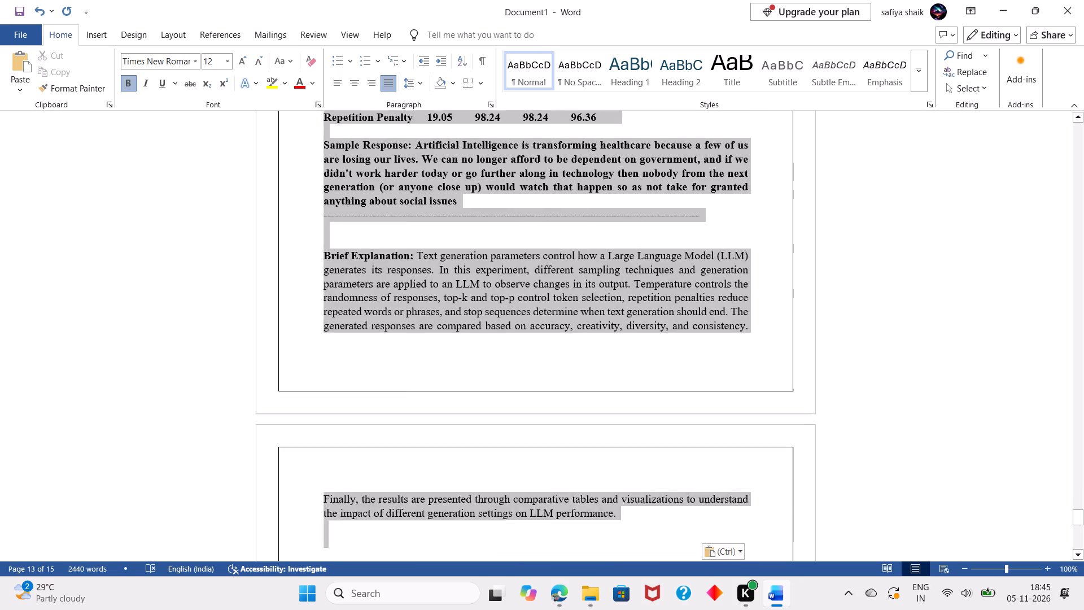
drag(512, 585, 387, 304)
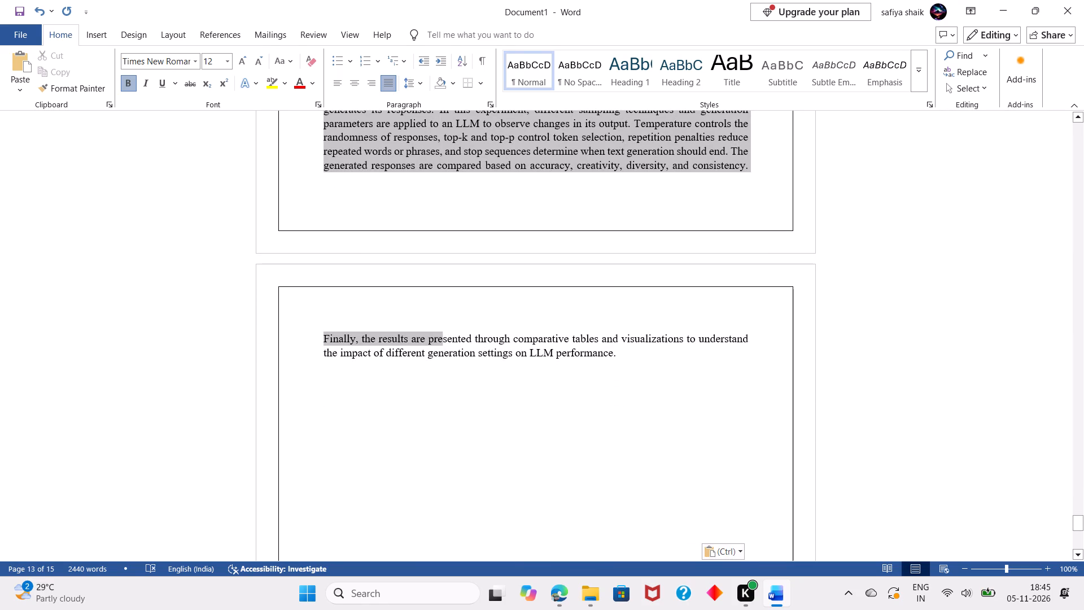
drag(387, 304, 330, 110)
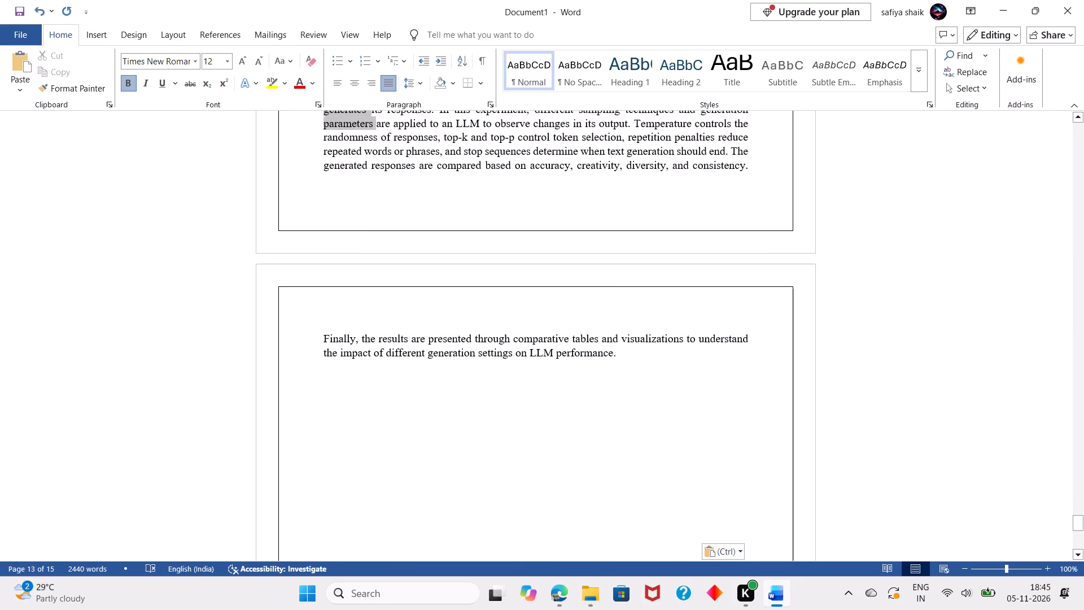
drag(330, 110, 642, 351)
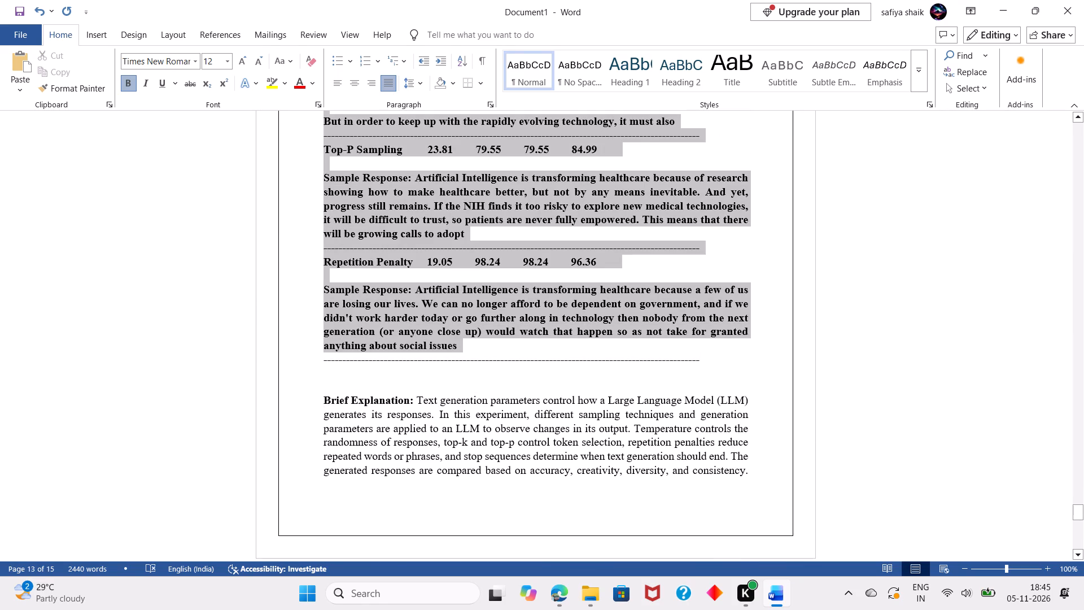
drag(642, 351, 714, 364)
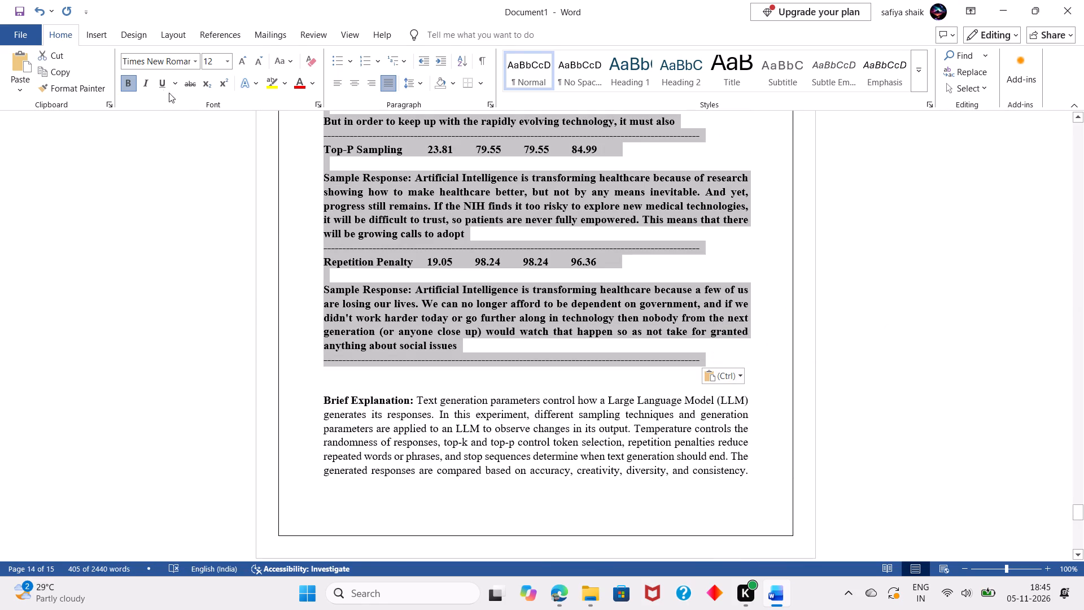
click(135, 83)
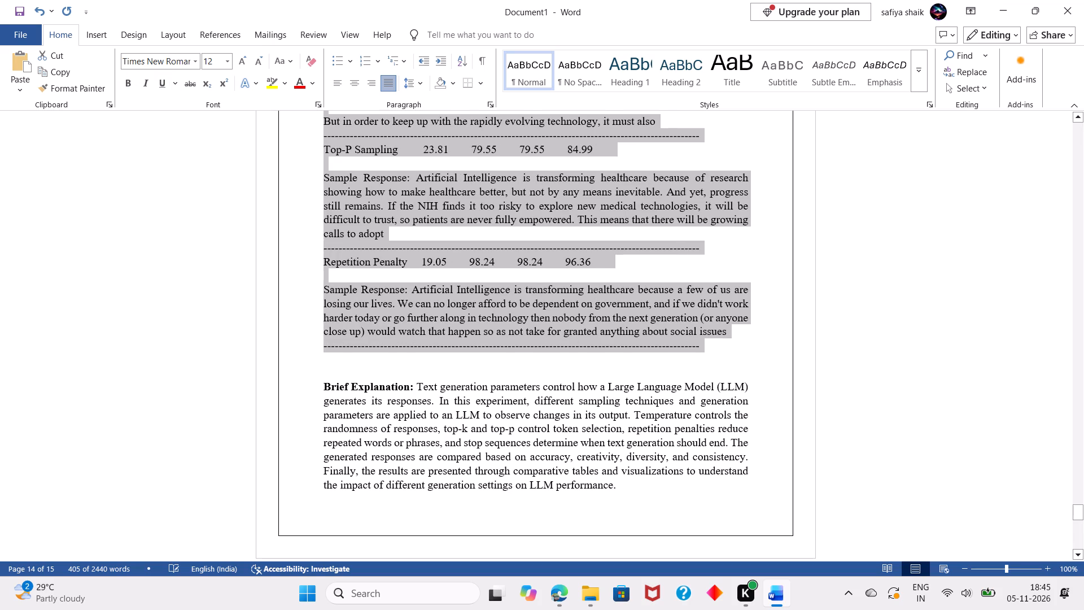
scroll(415, 381, down, 3)
scroll(415, 381, up, 7)
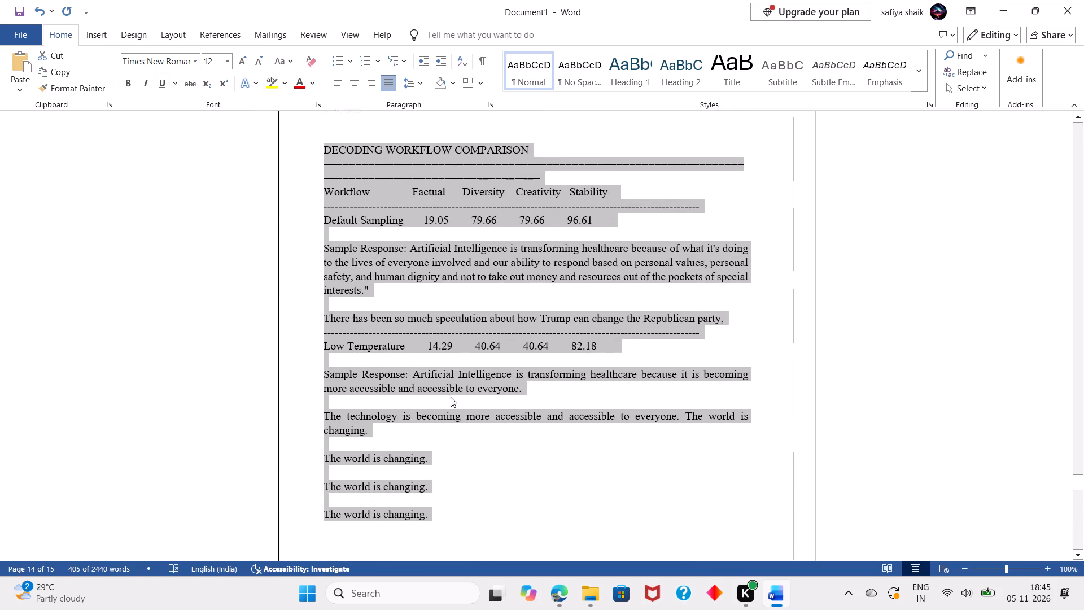
click(504, 476)
Review Experiment 5 from its title through the code and results to the Brief Explanation, checking layout and page flow.
scroll(504, 476, down, 4)
scroll(504, 476, up, 8)
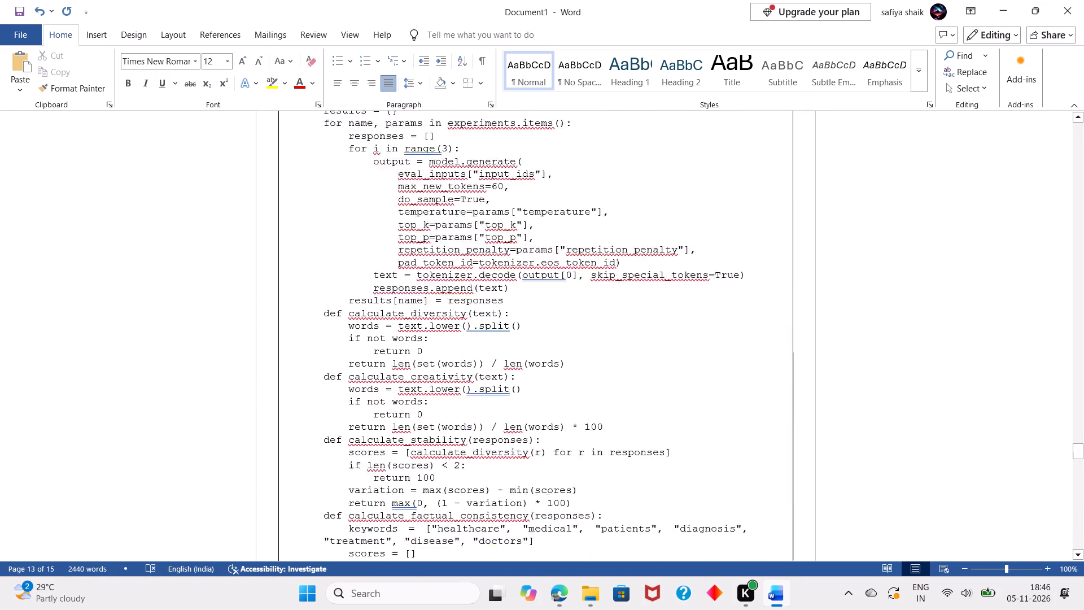
scroll(504, 476, up, 1)
scroll(504, 476, down, 1)
scroll(504, 476, up, 1)
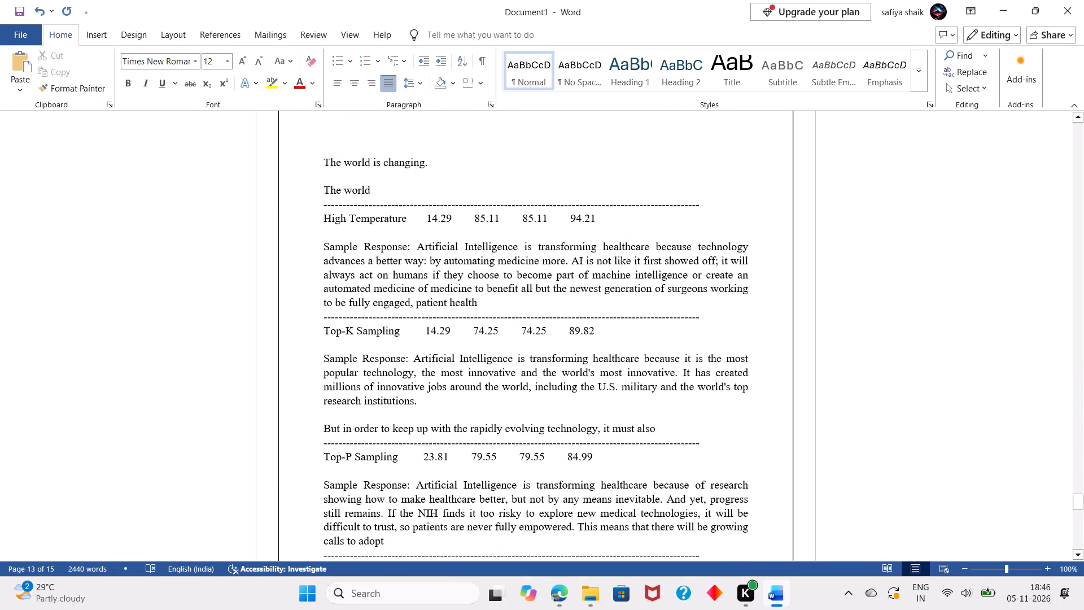
scroll(504, 476, up, 6)
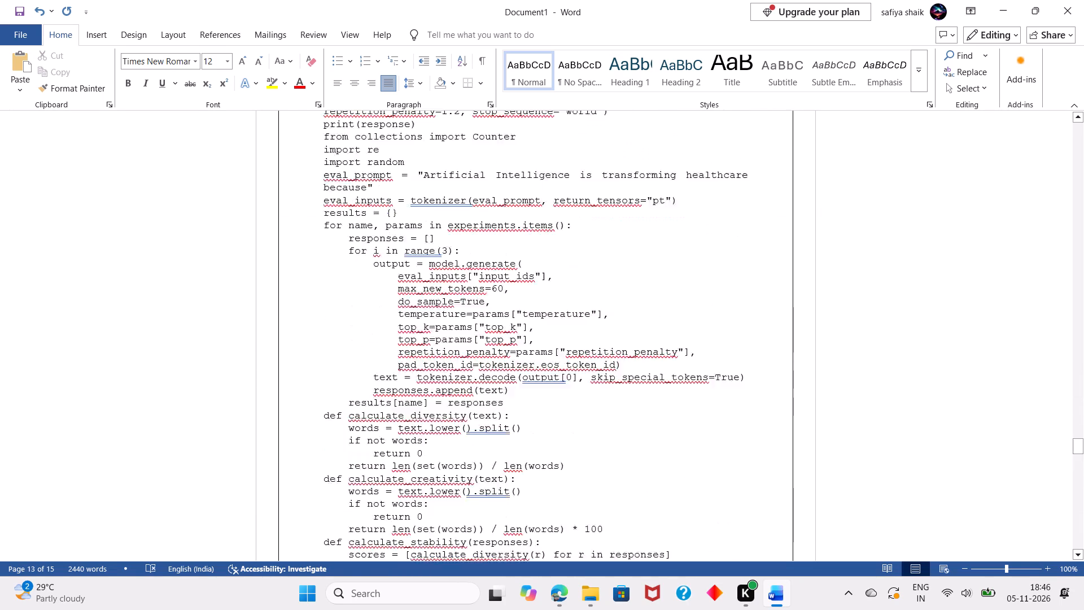
scroll(504, 476, up, 4)
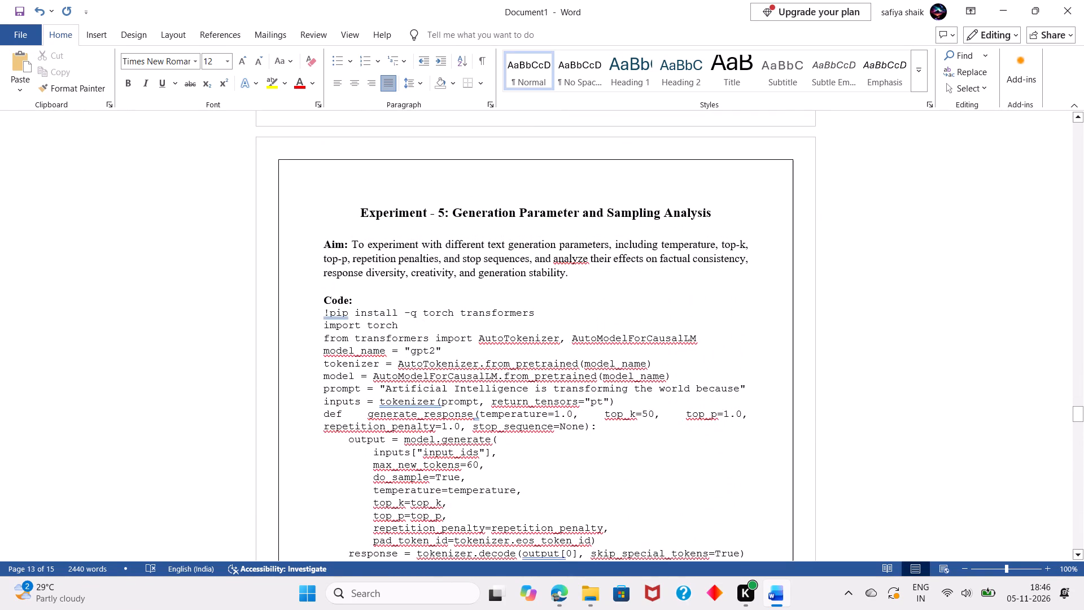
scroll(504, 476, down, 5)
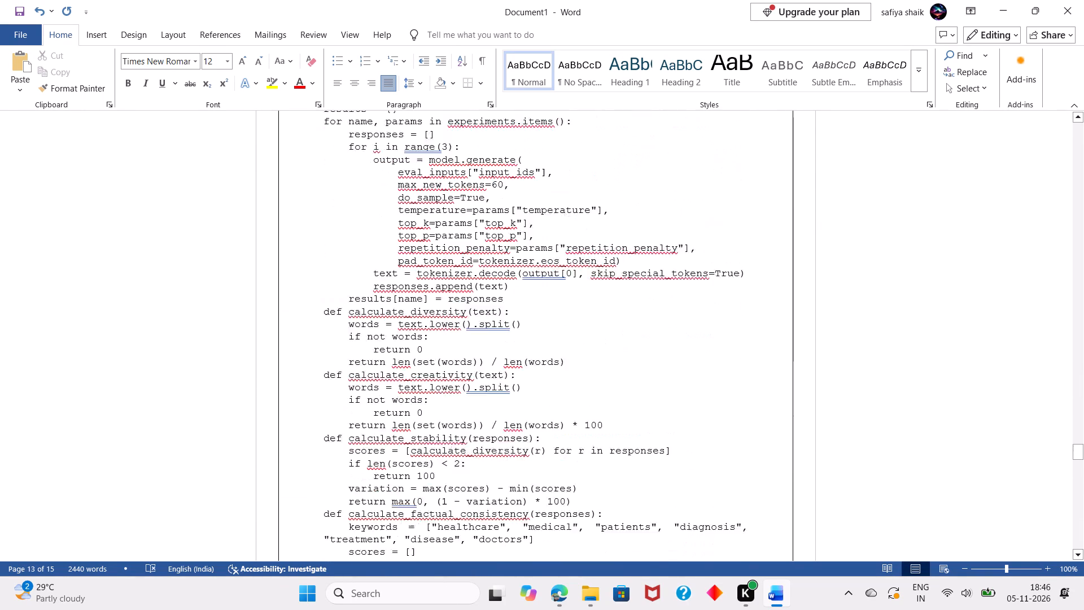
scroll(504, 476, down, 5)
scroll(504, 476, up, 1)
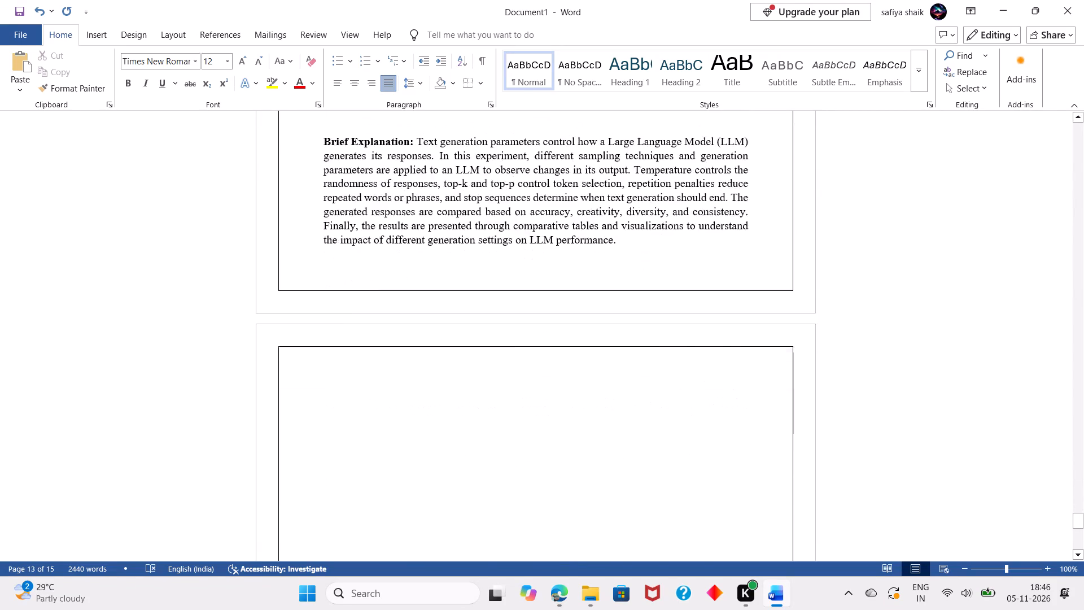
scroll(504, 476, up, 3)
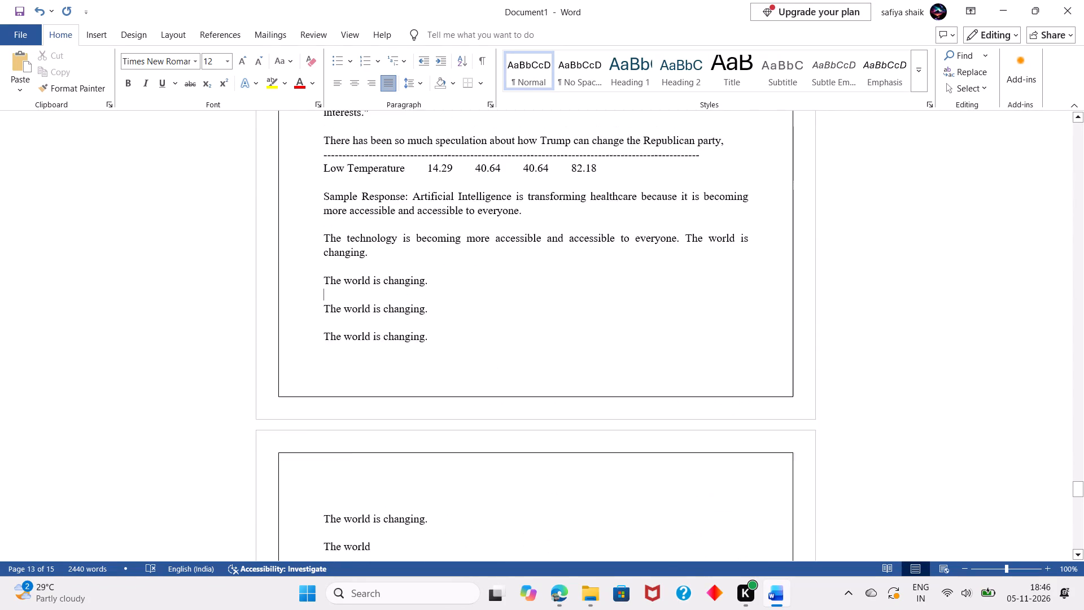
scroll(504, 476, up, 1)
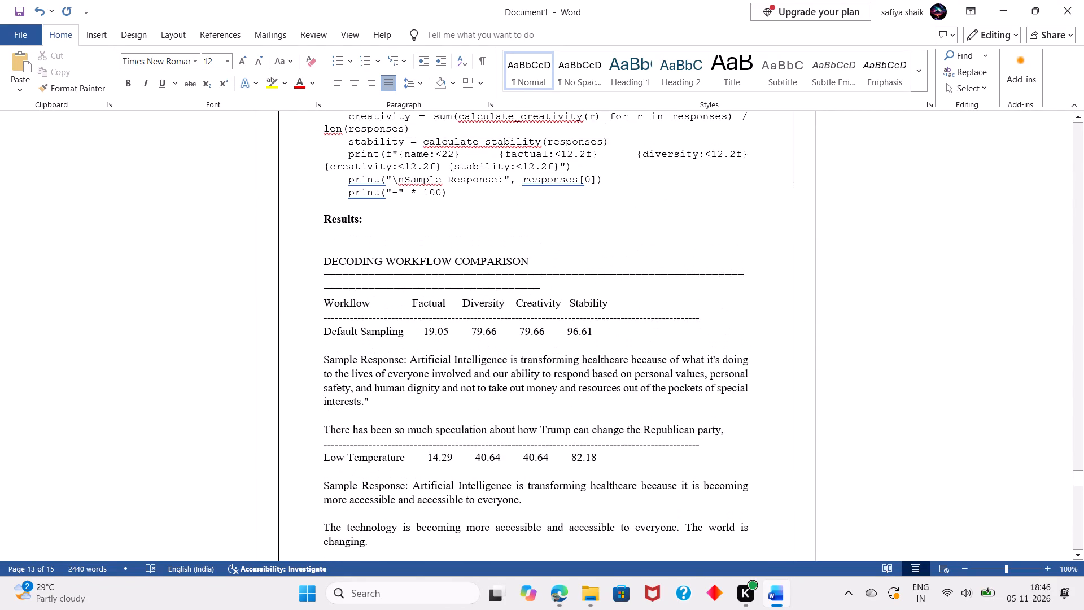
Delete the two blank lines between the "Results:" label and "DECODING WORKFLOW COMPARISON".
click(335, 245)
key(BackSpace)
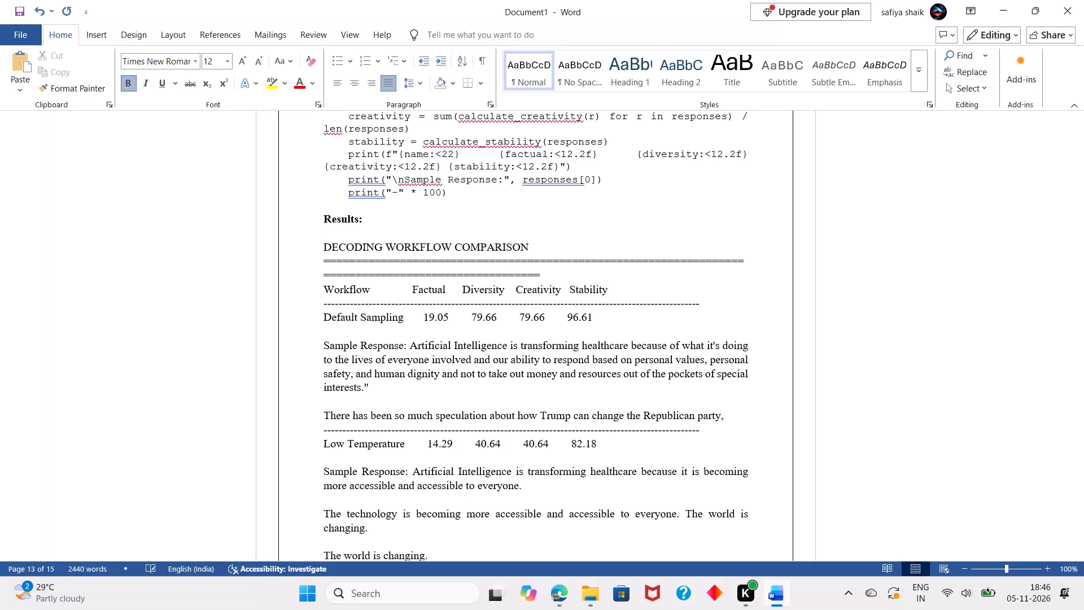
key(BackSpace)
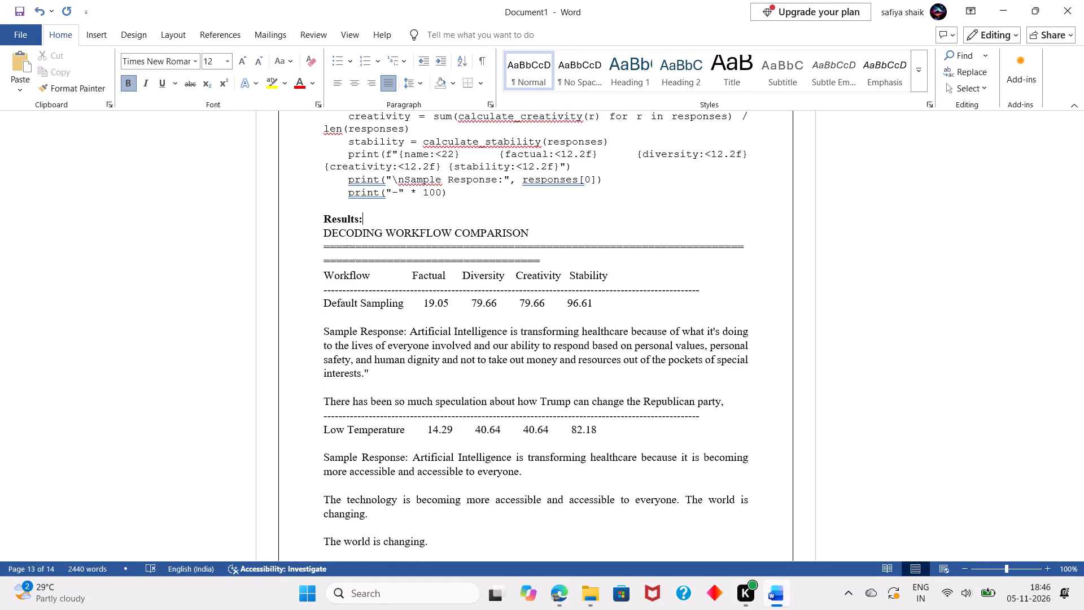
Delete the equals-sign separator under "DECODING WORKFLOW COMPARISON" and the dashed separator under the Workflow column headings.
drag(318, 246, 319, 246)
drag(319, 246, 561, 262)
key(BackSpace)
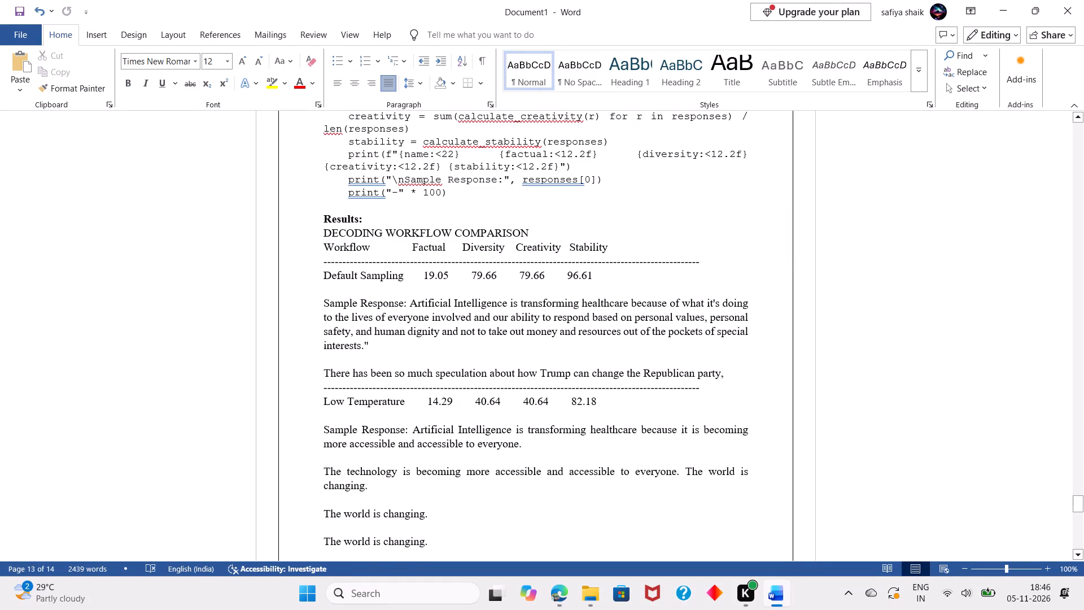
drag(321, 262, 698, 264)
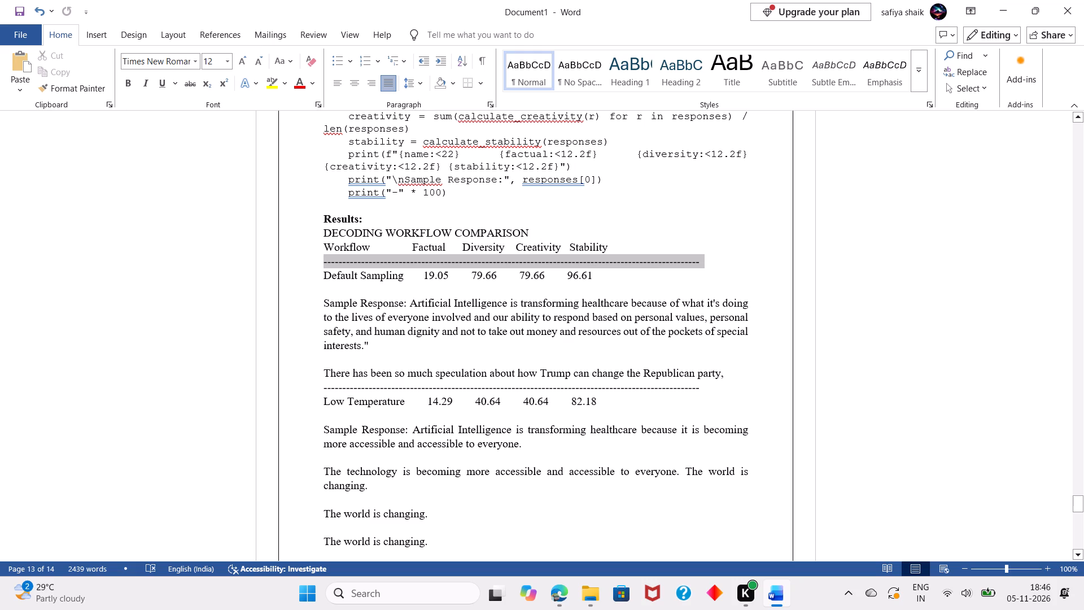
drag(698, 264, 707, 265)
key(BackSpace)
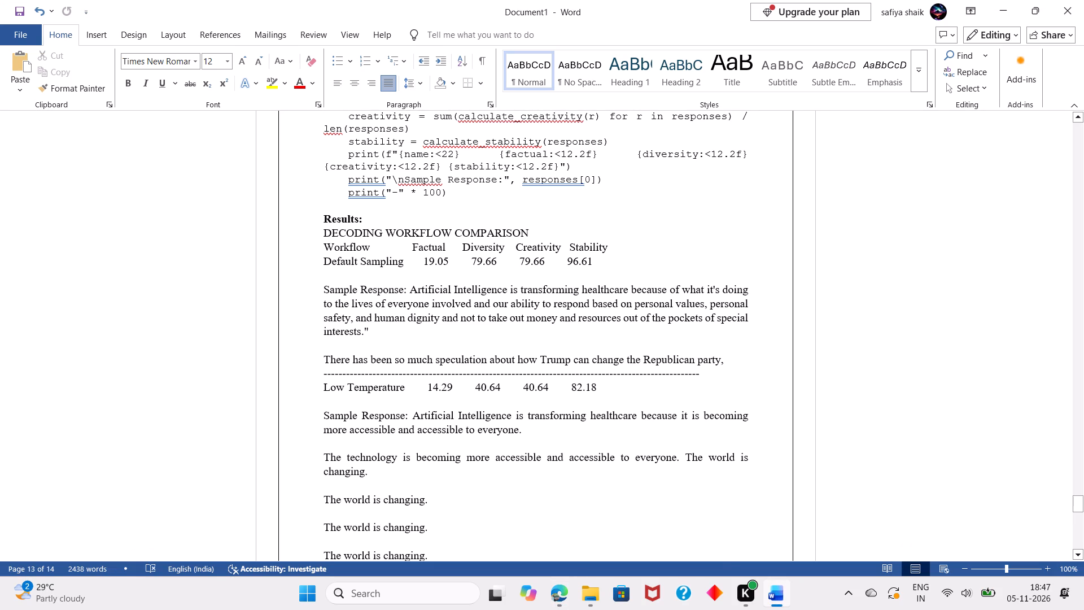
drag(319, 247, 491, 600)
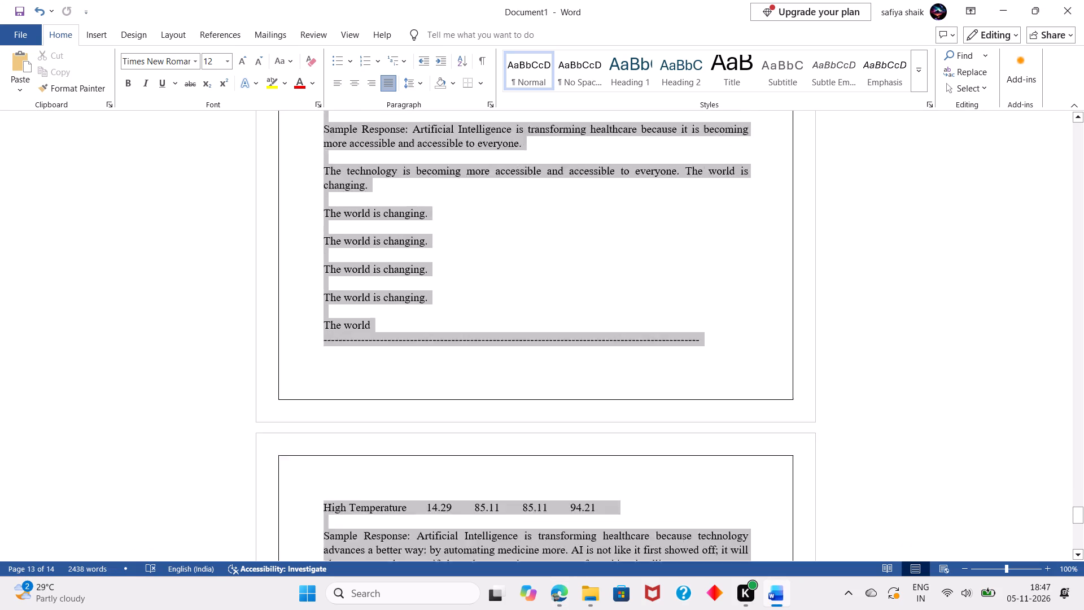
drag(491, 600, 648, 268)
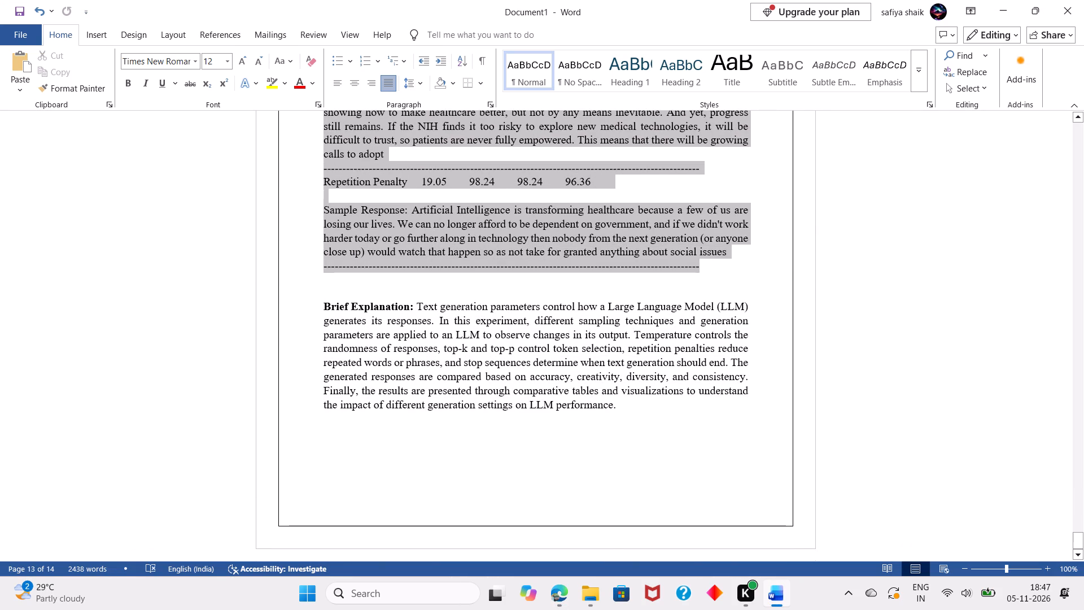
drag(648, 268, 674, 268)
key(ctrl+v)
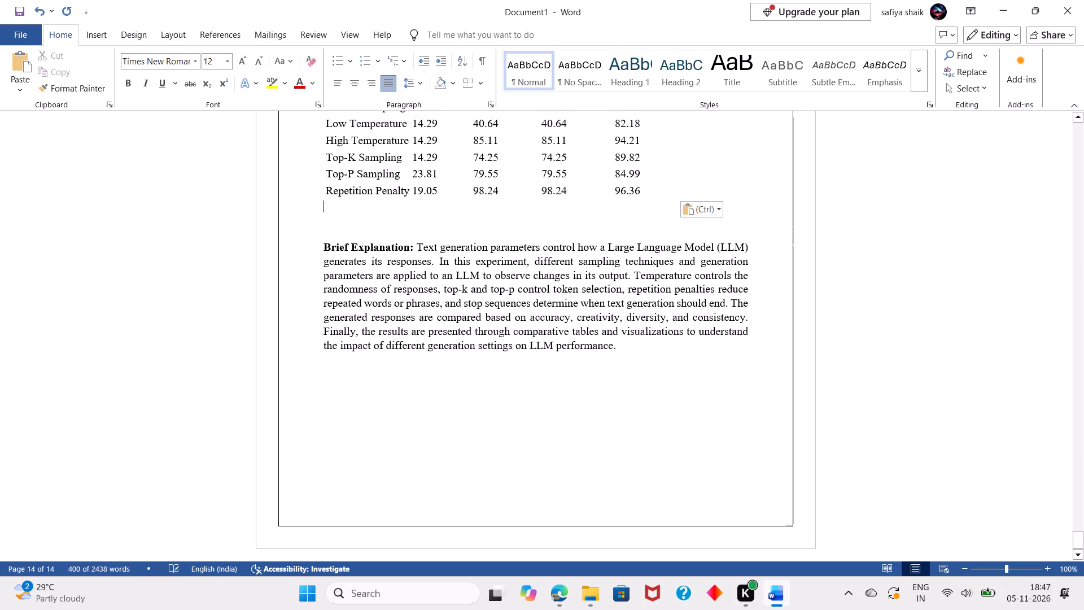
Using Draw Table, draw border lines along the top and right edges of the pasted Workflow comparison table.
scroll(674, 268, up, 1)
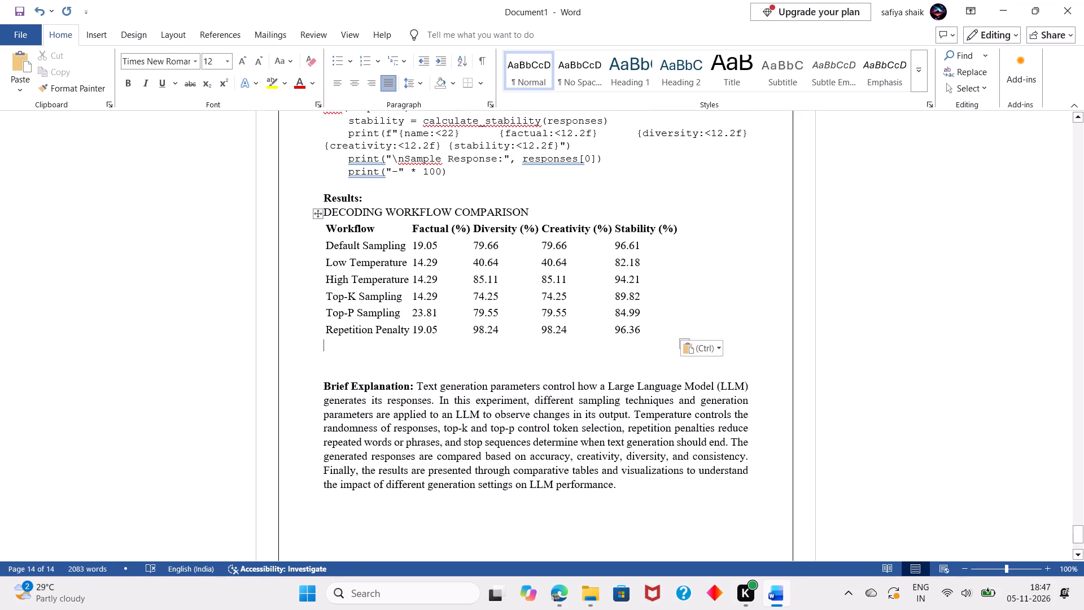
click(315, 212)
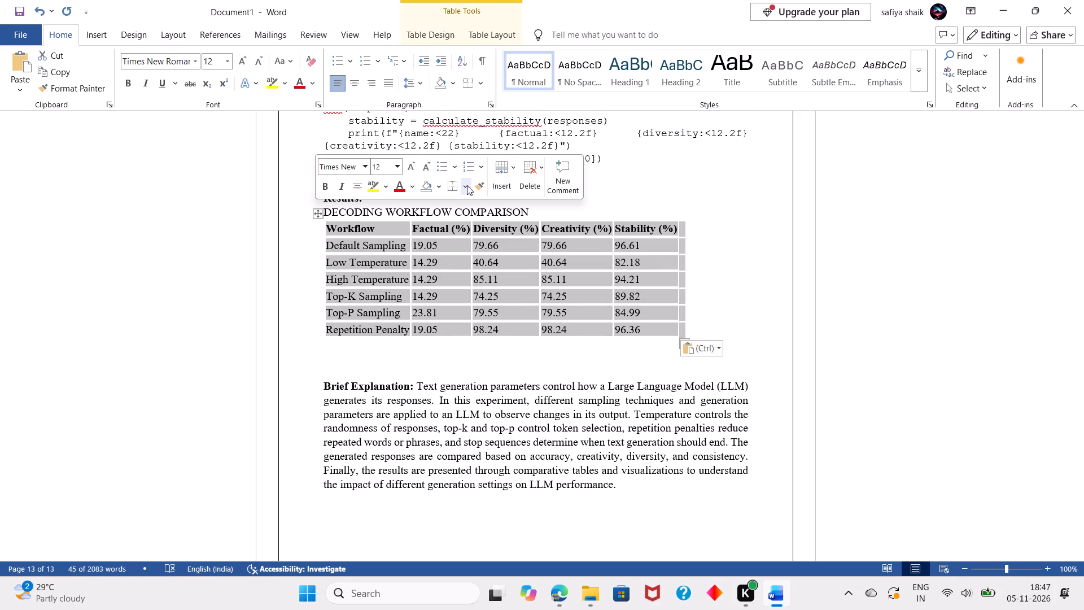
click(466, 185)
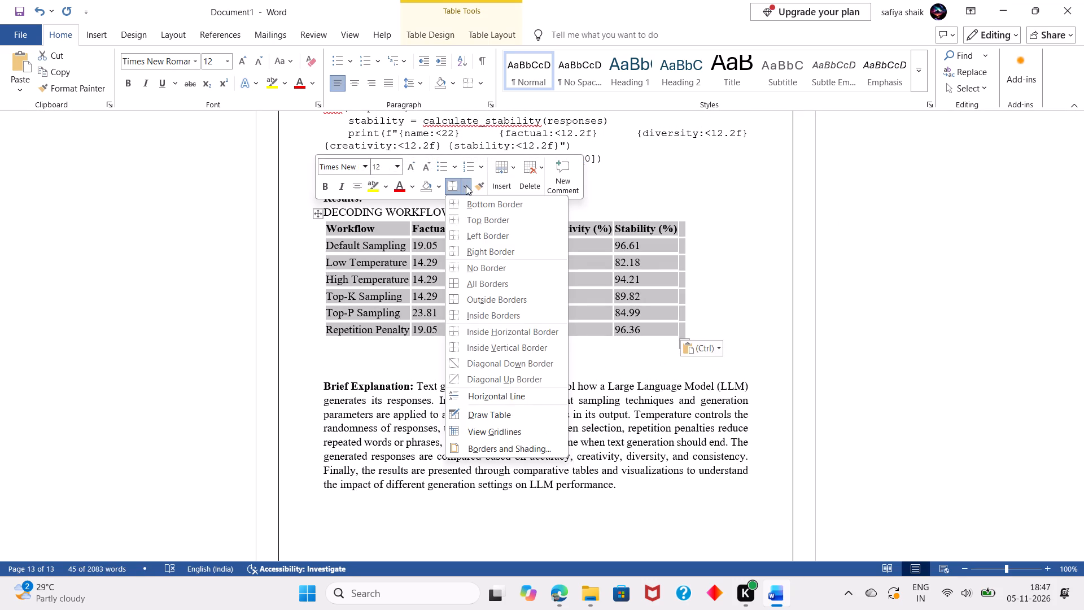
click(509, 418)
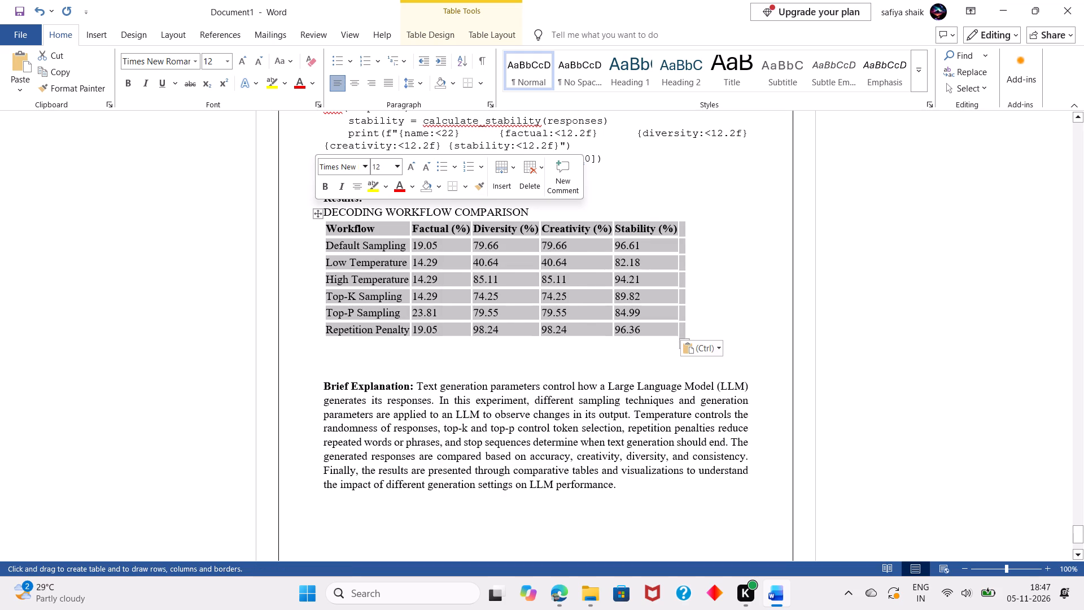
click(324, 221)
drag(324, 221, 527, 219)
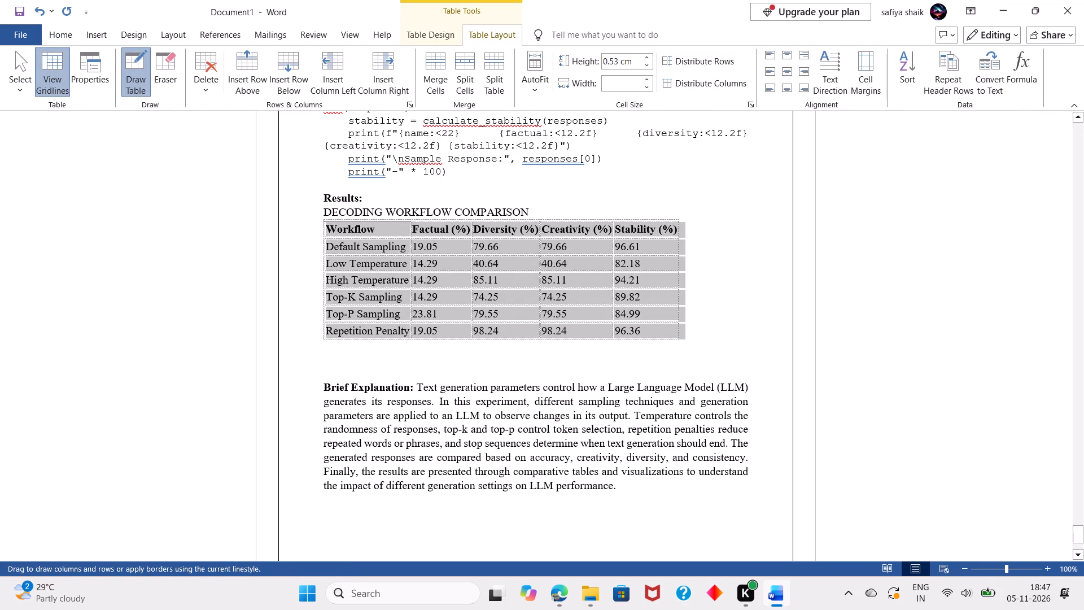
drag(527, 219, 651, 224)
drag(651, 224, 657, 224)
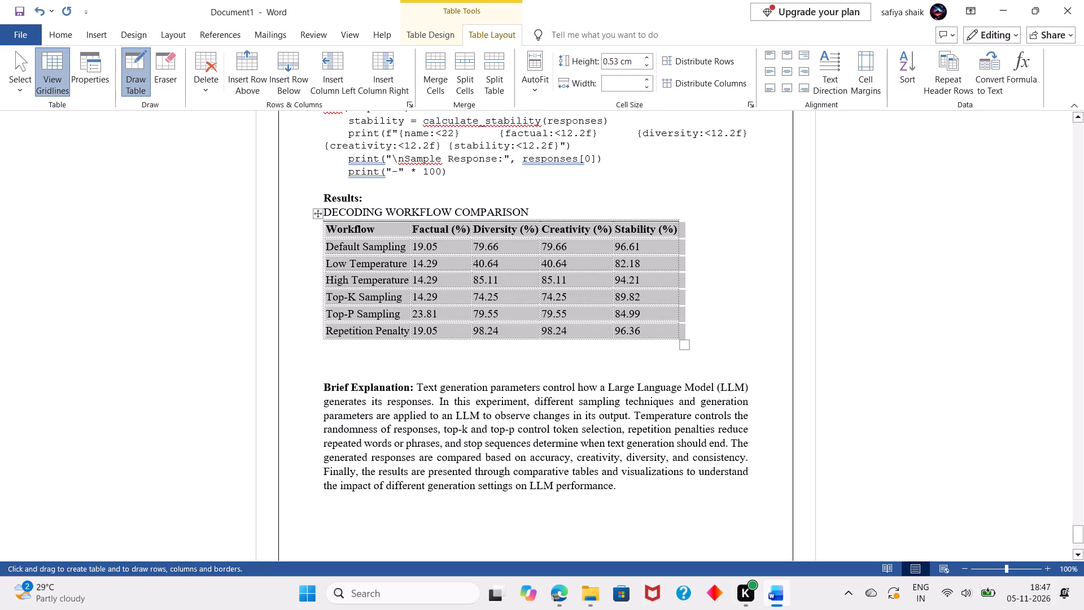
drag(678, 221, 688, 327)
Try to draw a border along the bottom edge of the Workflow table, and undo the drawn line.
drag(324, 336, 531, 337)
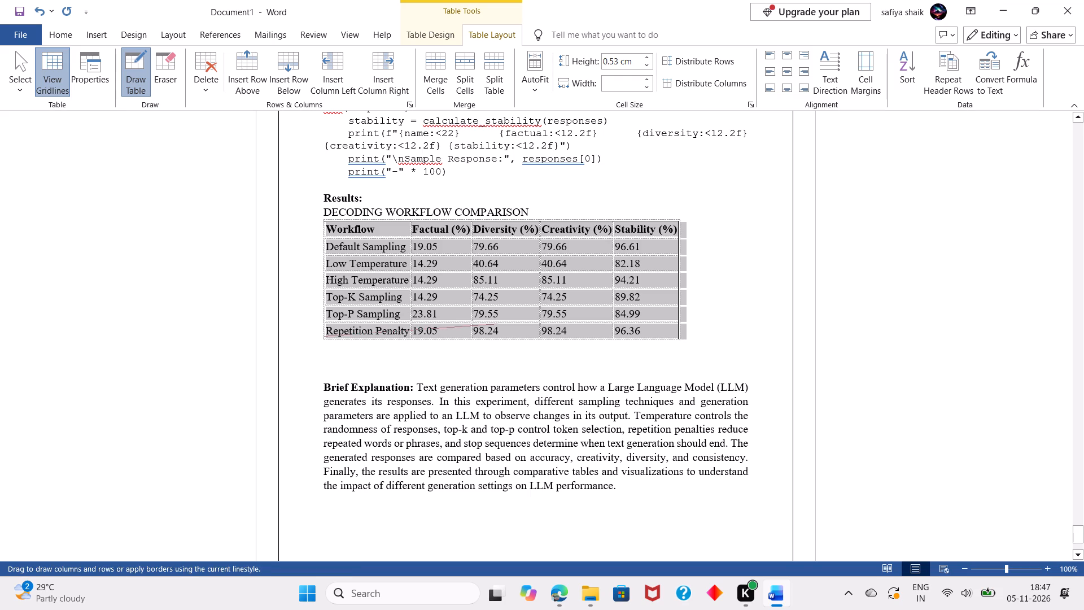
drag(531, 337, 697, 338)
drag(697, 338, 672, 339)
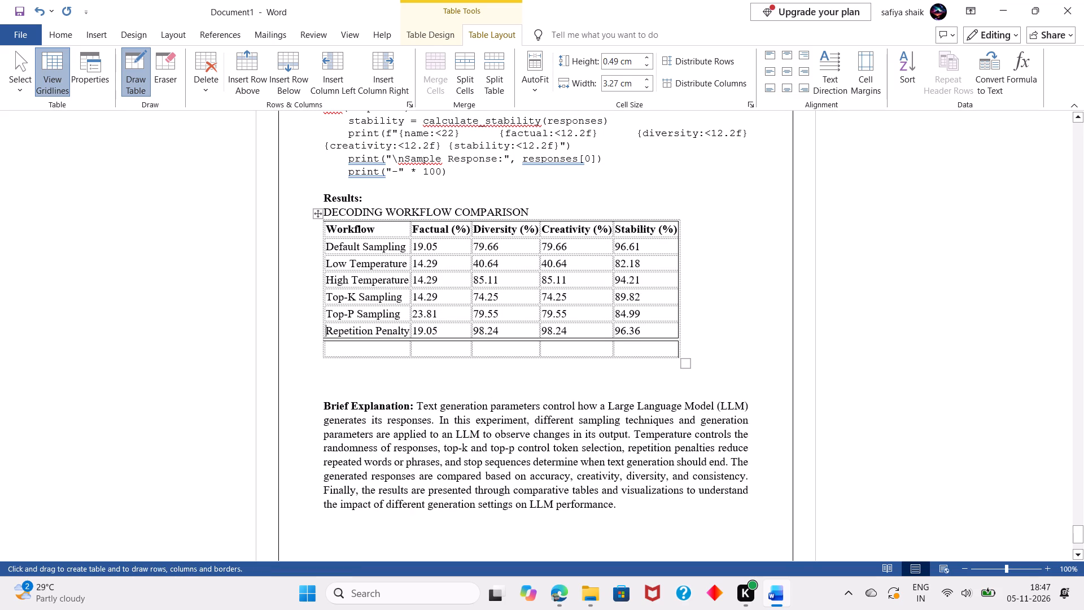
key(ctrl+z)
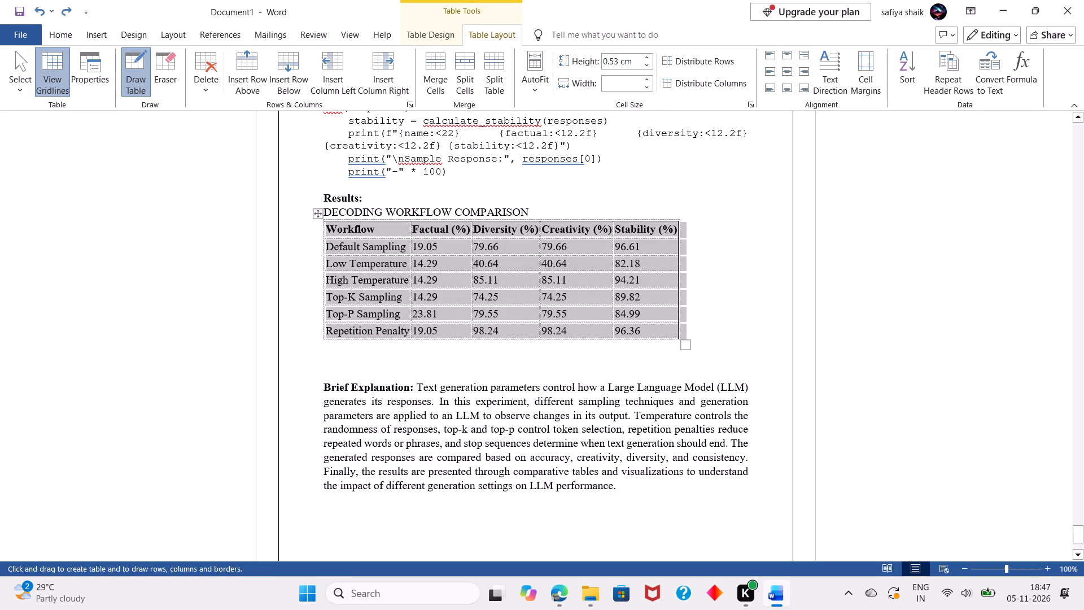
Draw border lines along the left and bottom edges of the Workflow comparison table with Draw Table.
drag(325, 221, 340, 303)
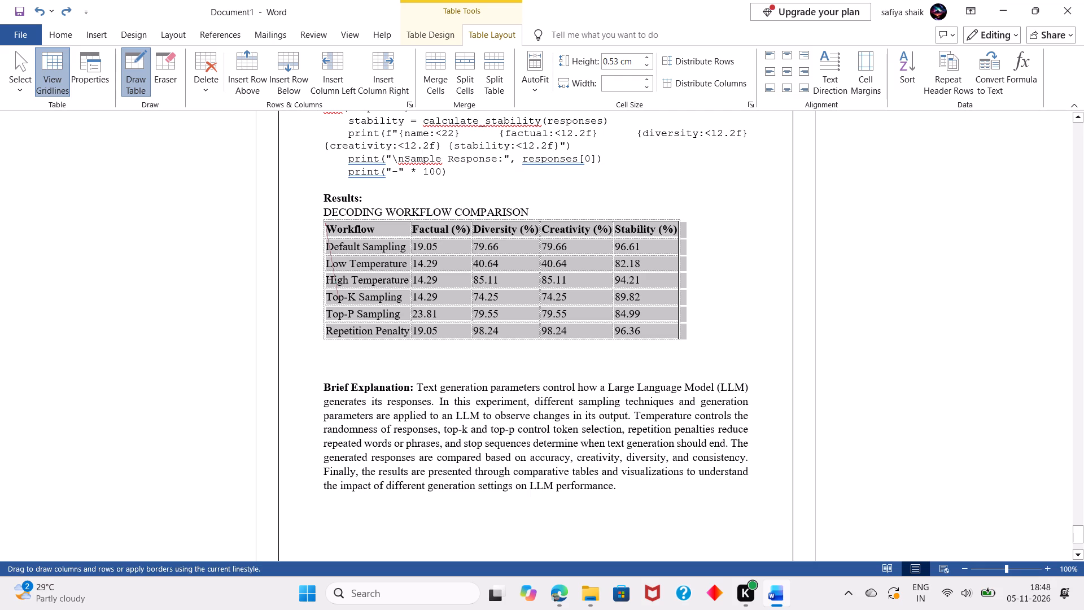
drag(340, 303, 326, 326)
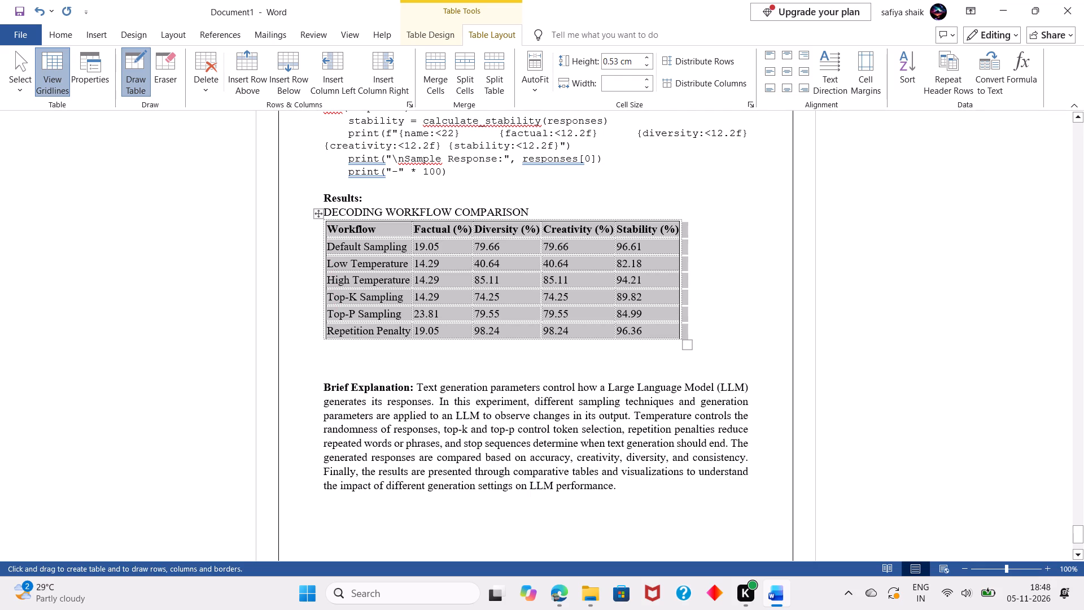
drag(326, 337, 419, 333)
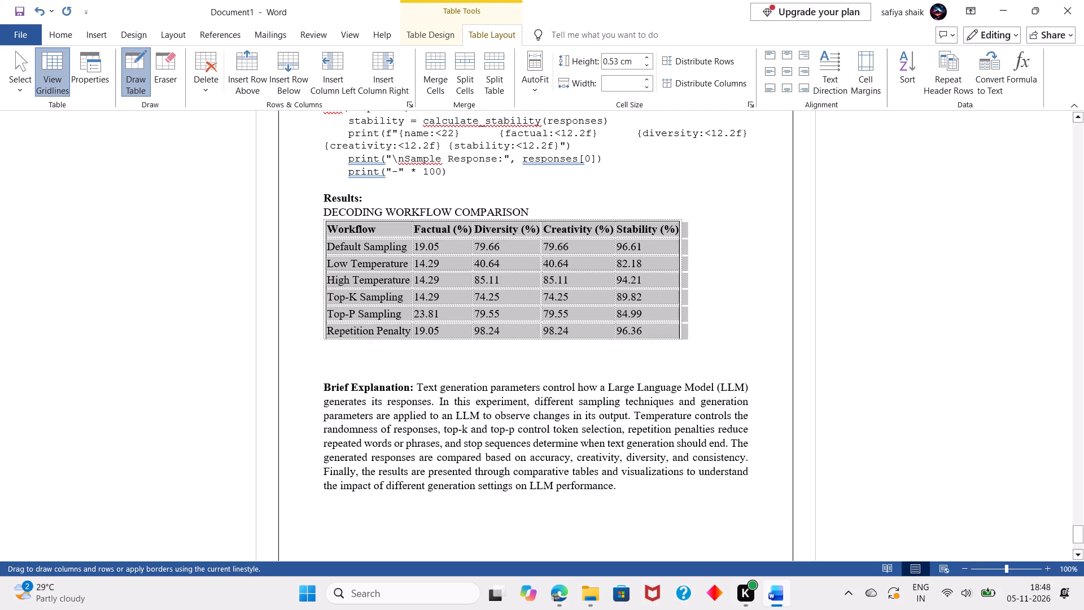
drag(419, 333, 593, 335)
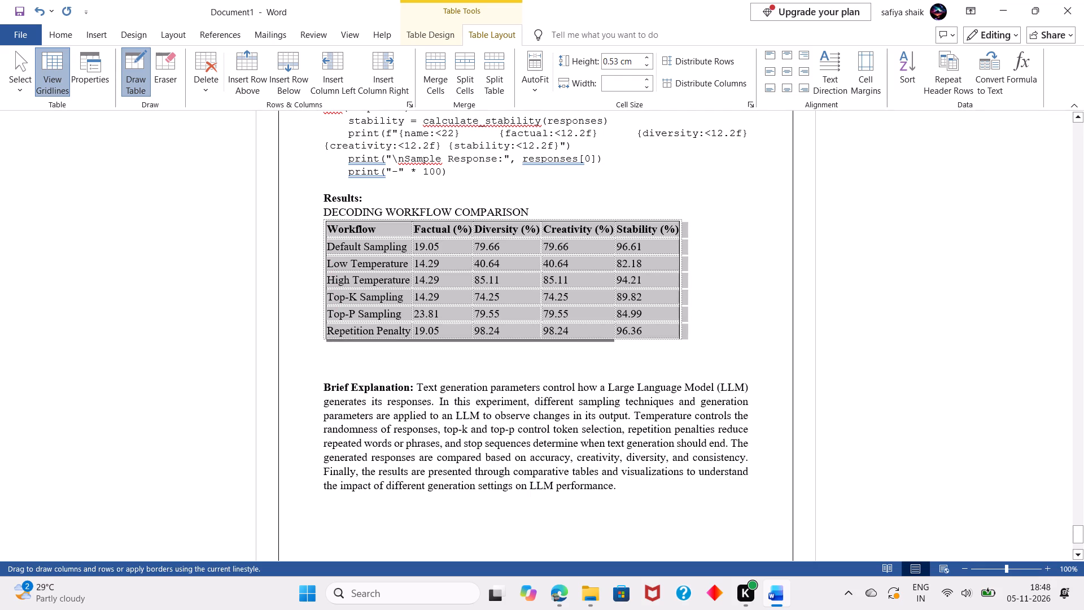
drag(593, 335, 657, 335)
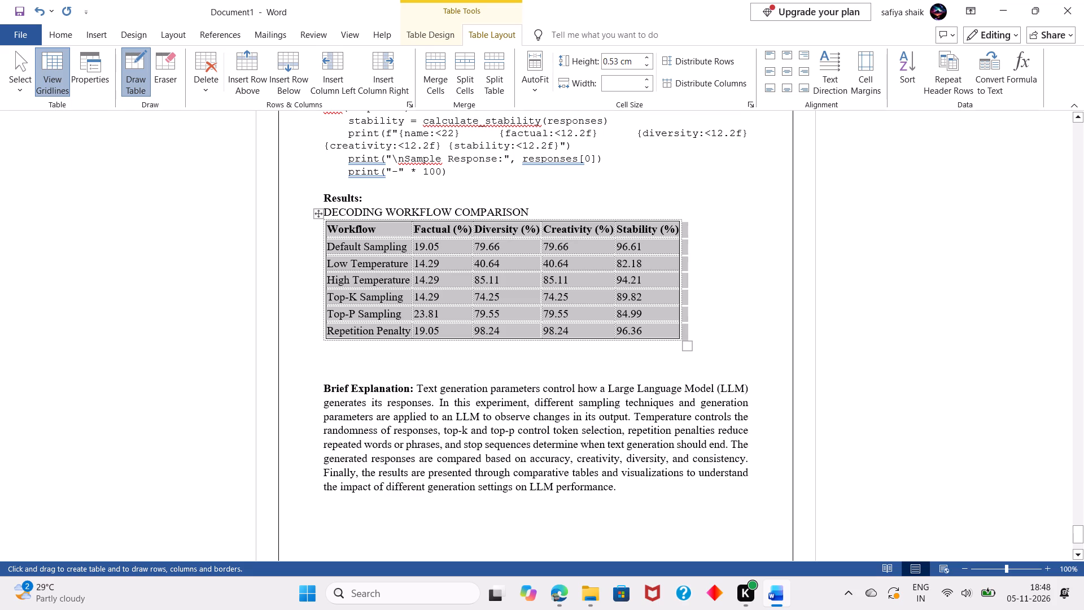
Draw horizontal border lines beneath the header, Default Sampling and Low Temperature rows of the Workflow table.
drag(327, 239, 518, 231)
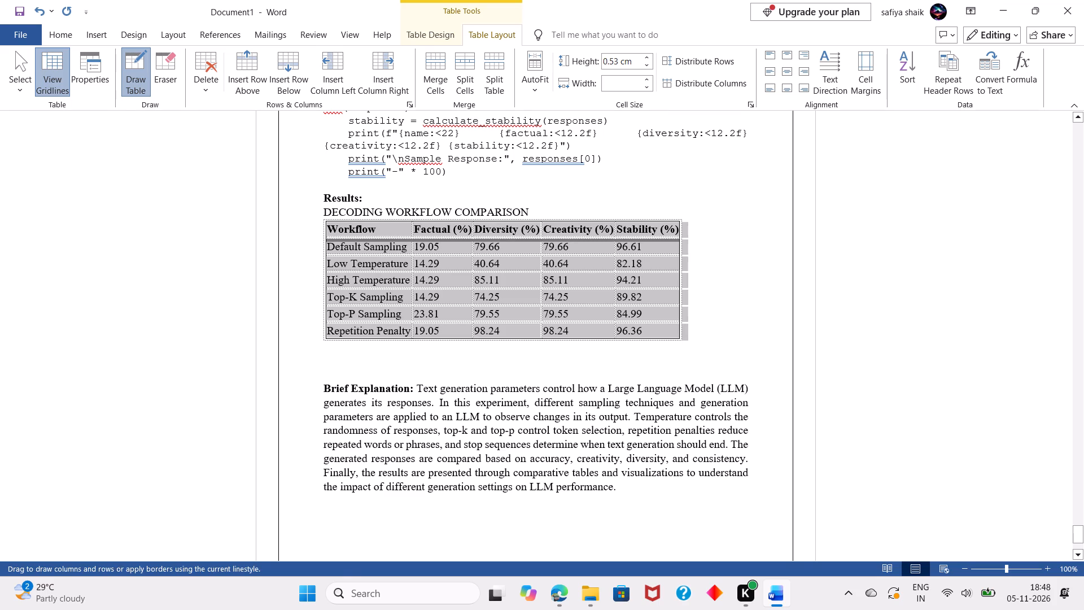
drag(518, 231, 655, 237)
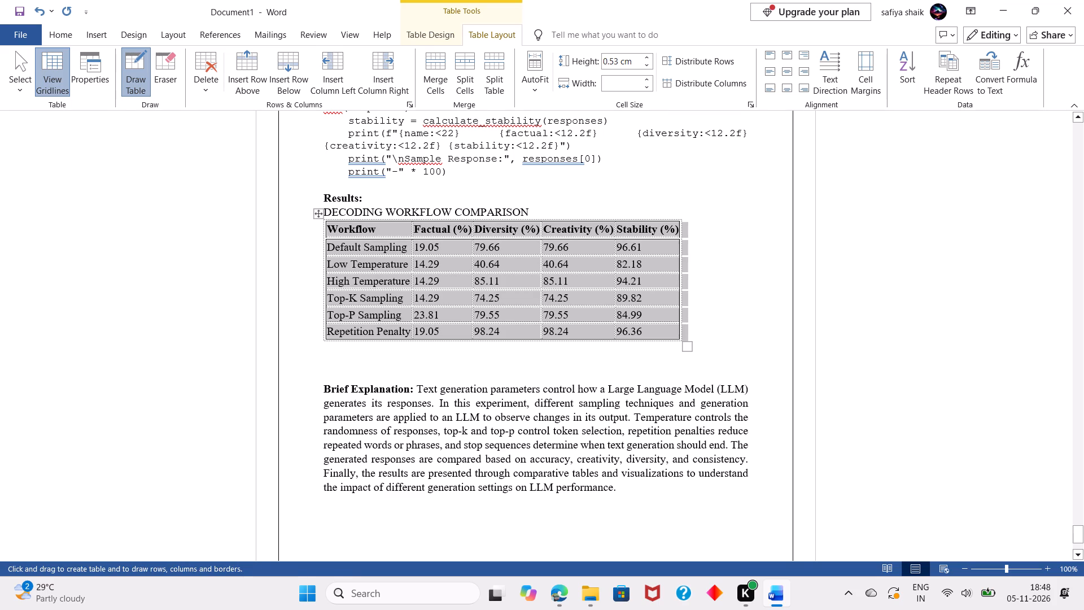
click(326, 252)
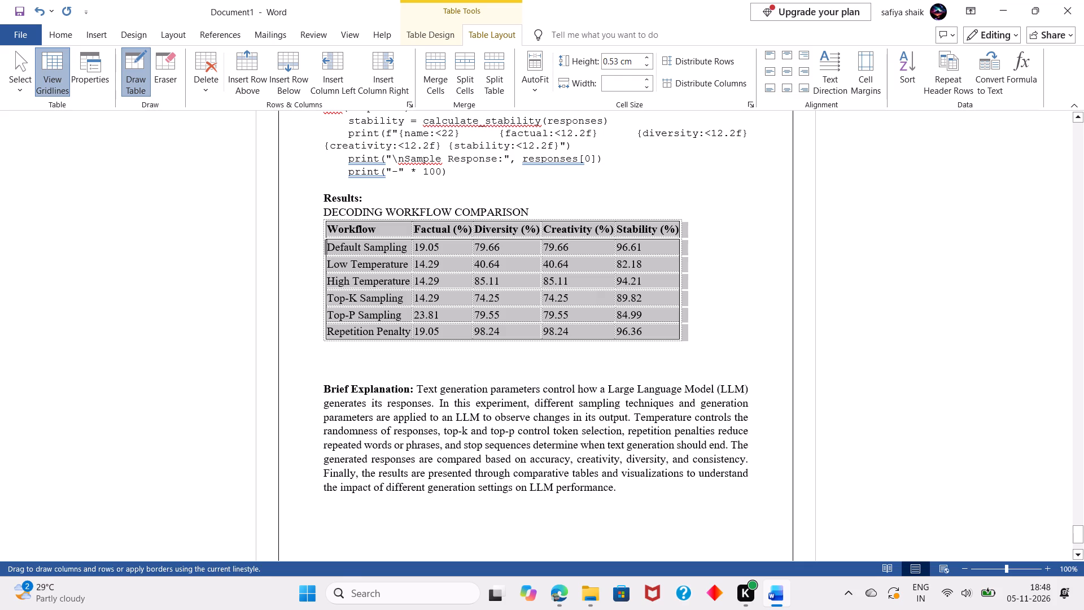
drag(326, 254, 537, 240)
drag(537, 240, 702, 256)
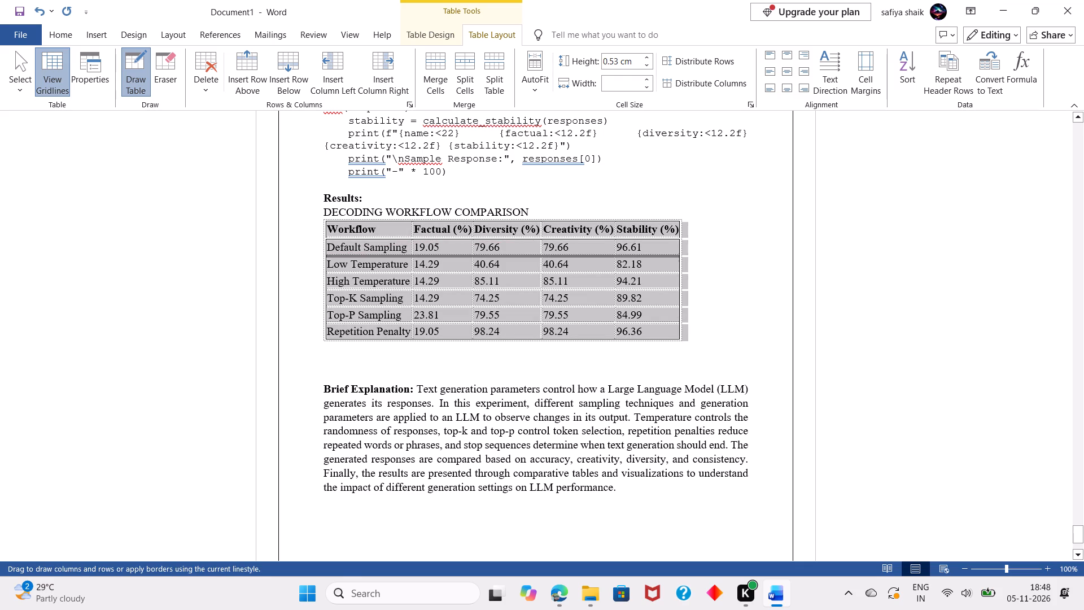
drag(702, 256, 681, 256)
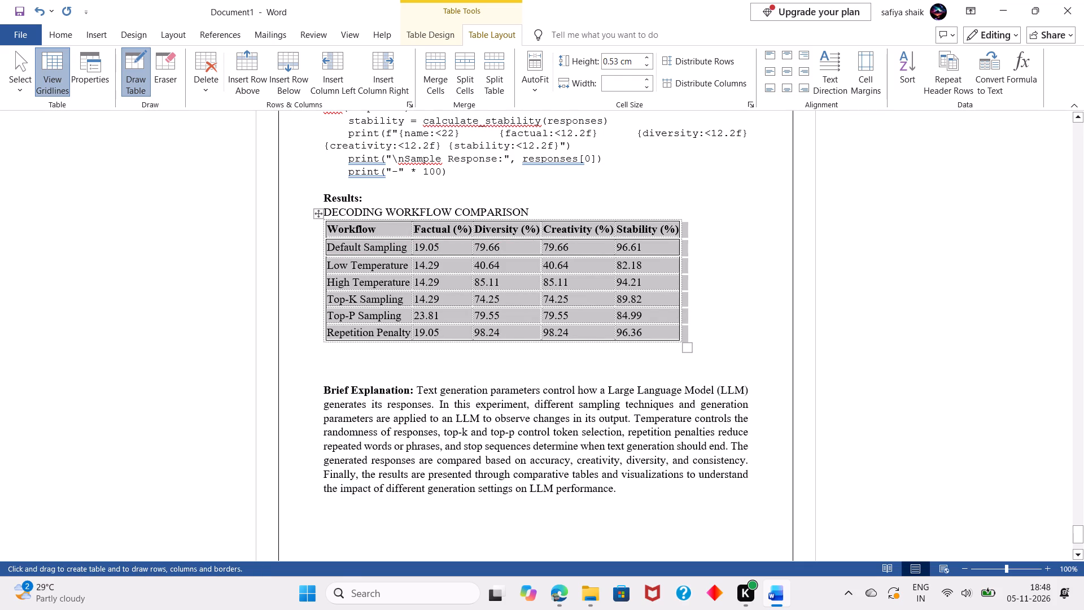
drag(326, 274, 355, 280)
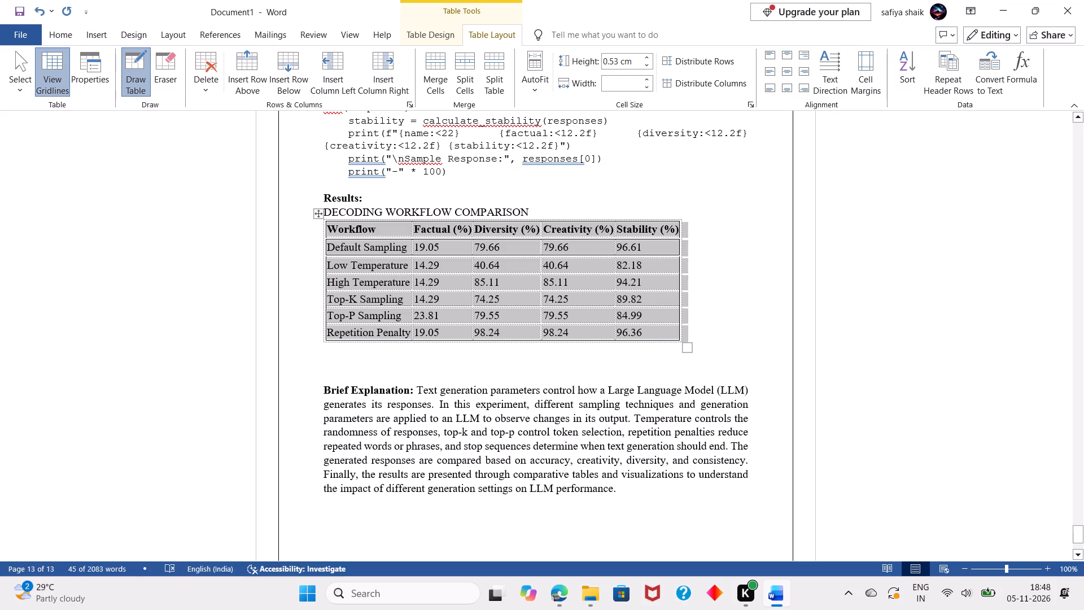
drag(355, 280, 576, 277)
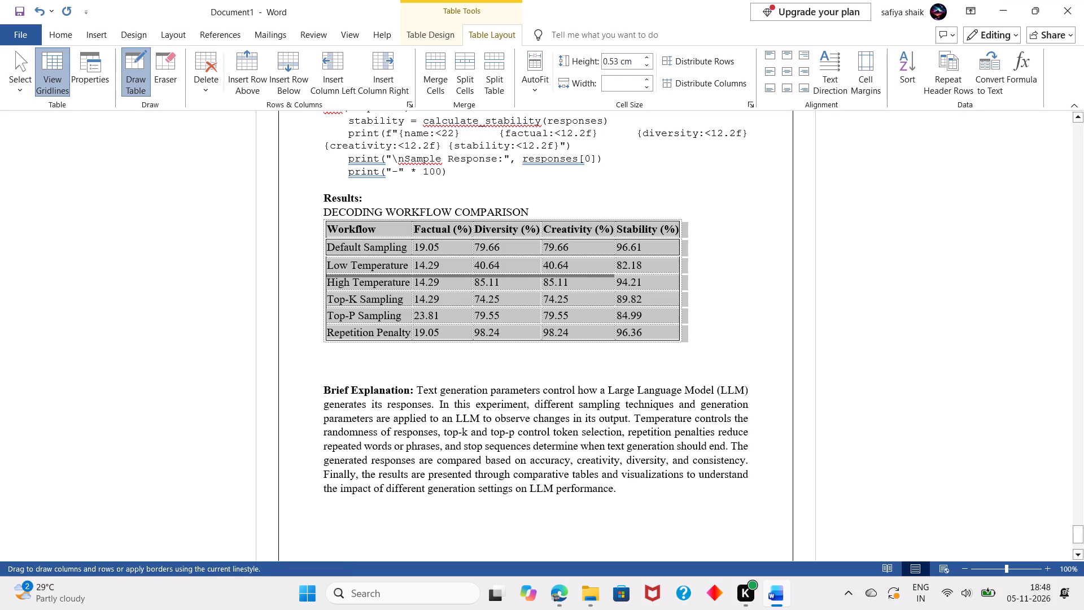
drag(576, 277, 653, 277)
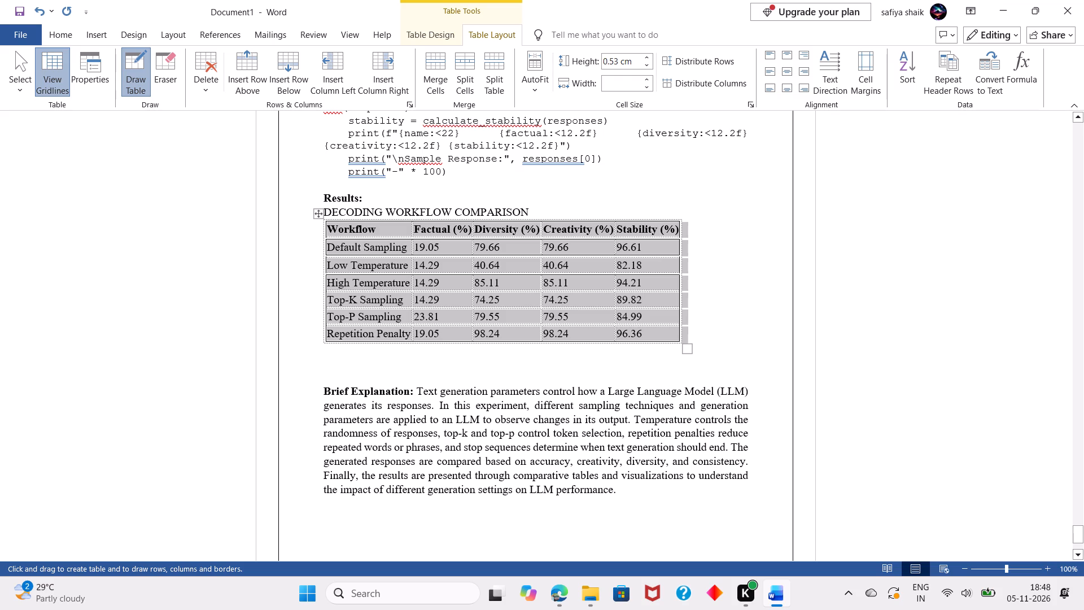
Draw horizontal border lines beneath the High Temperature, Top-K Sampling and Top-P Sampling rows, and stop drawing.
drag(326, 290, 555, 289)
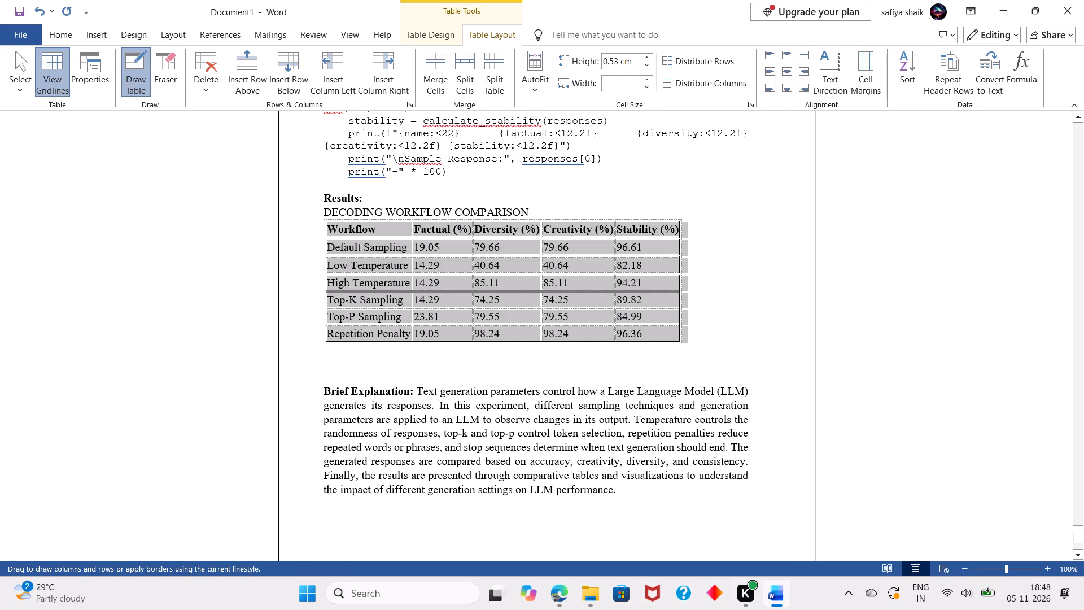
drag(555, 289, 661, 292)
drag(661, 292, 714, 290)
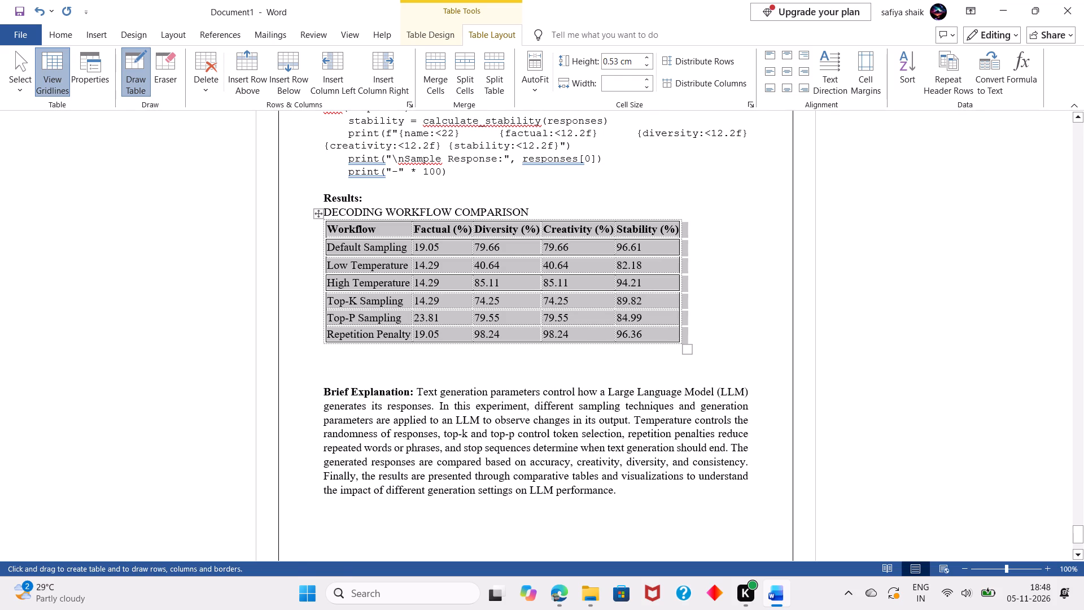
click(324, 306)
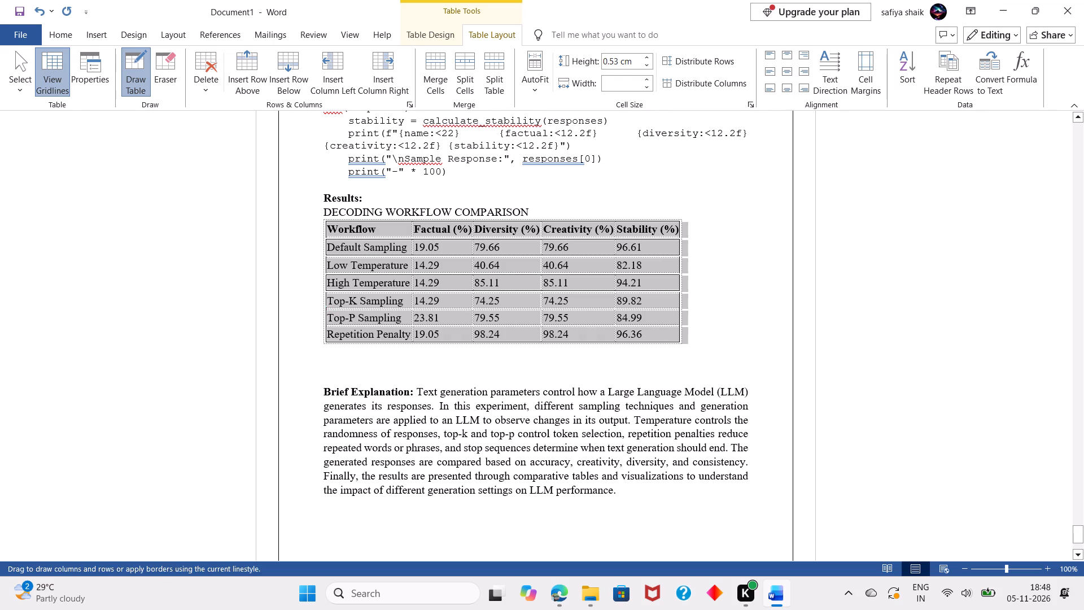
click(326, 308)
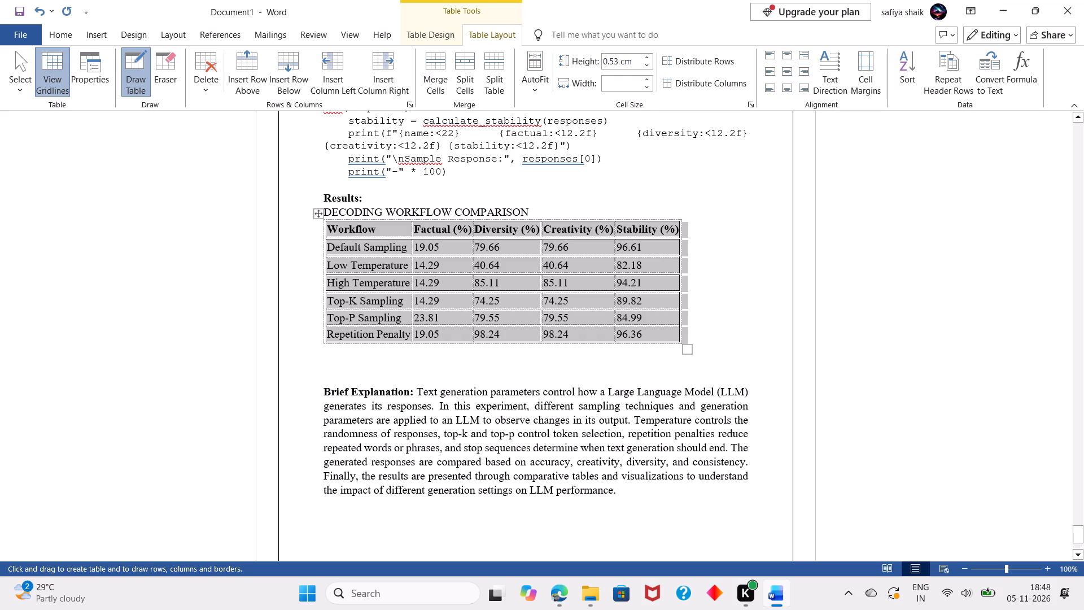
drag(326, 310, 489, 302)
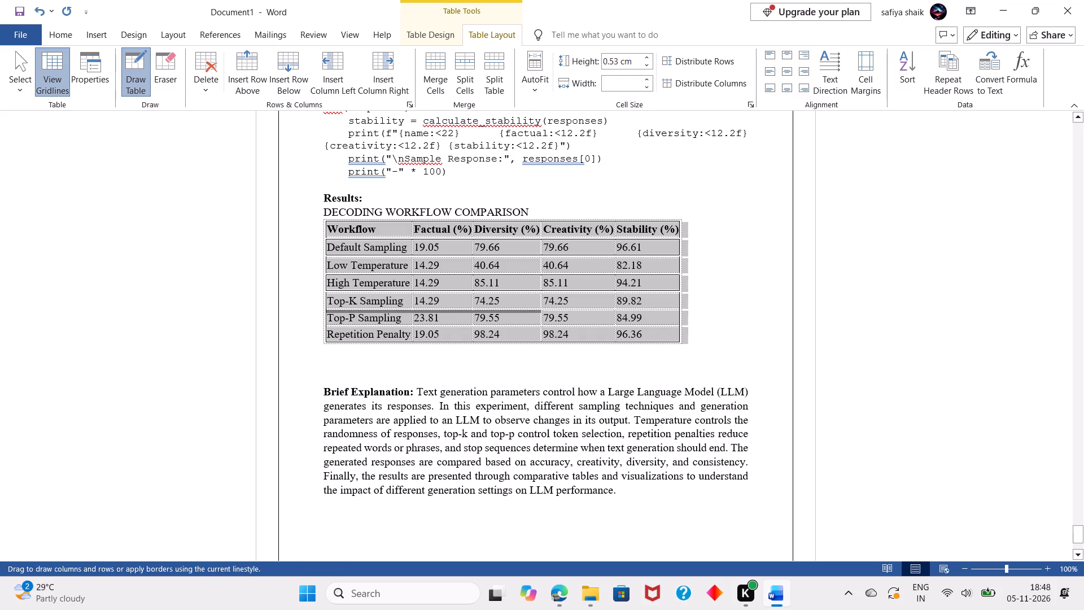
drag(489, 302, 622, 313)
drag(622, 313, 646, 313)
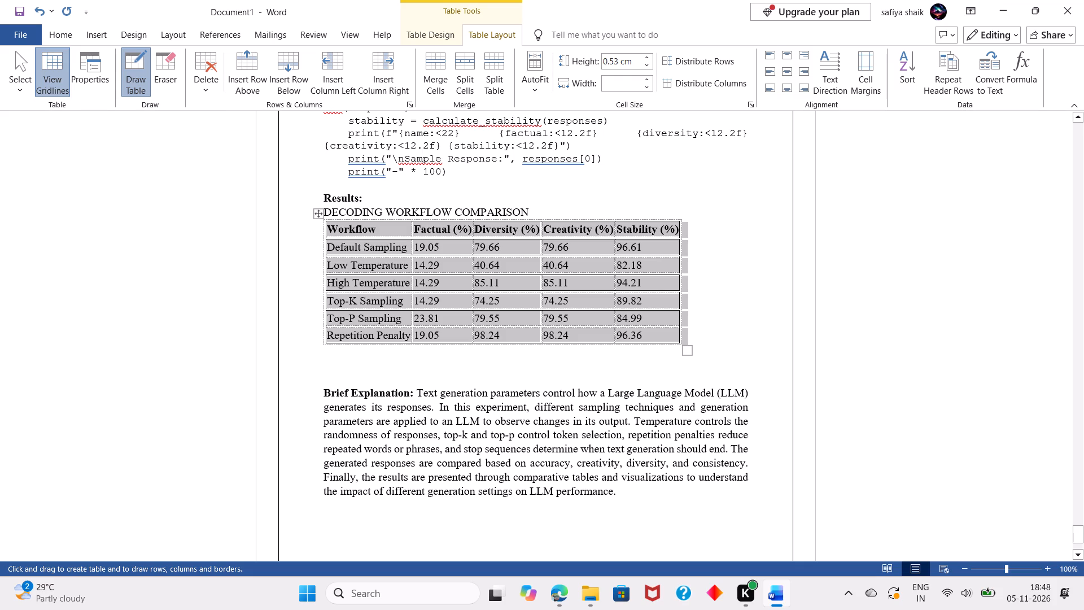
click(324, 324)
drag(327, 326, 511, 322)
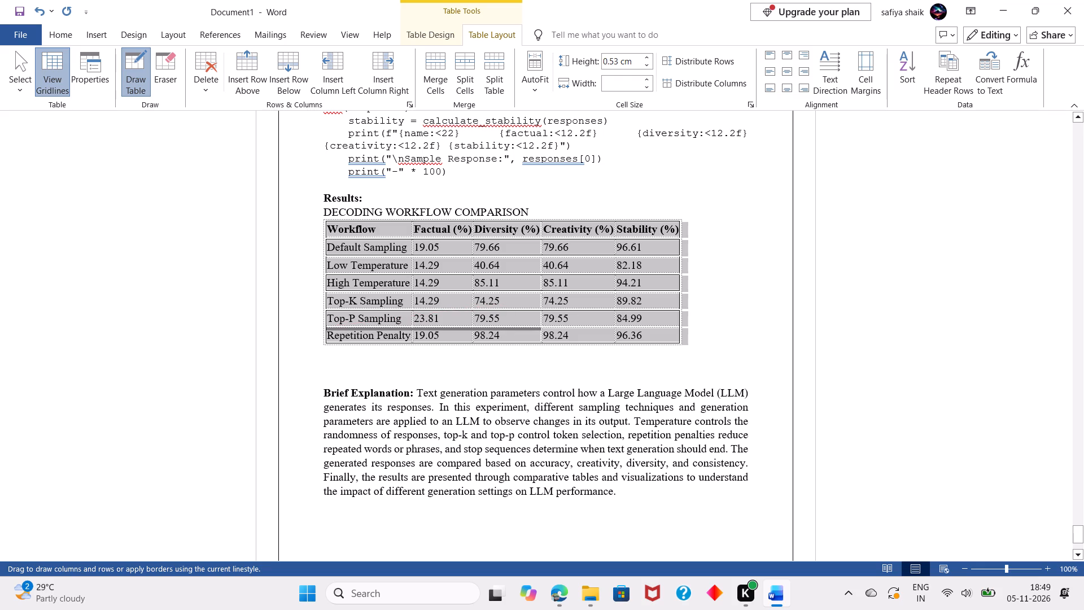
drag(511, 322, 610, 322)
drag(610, 322, 658, 322)
click(726, 338)
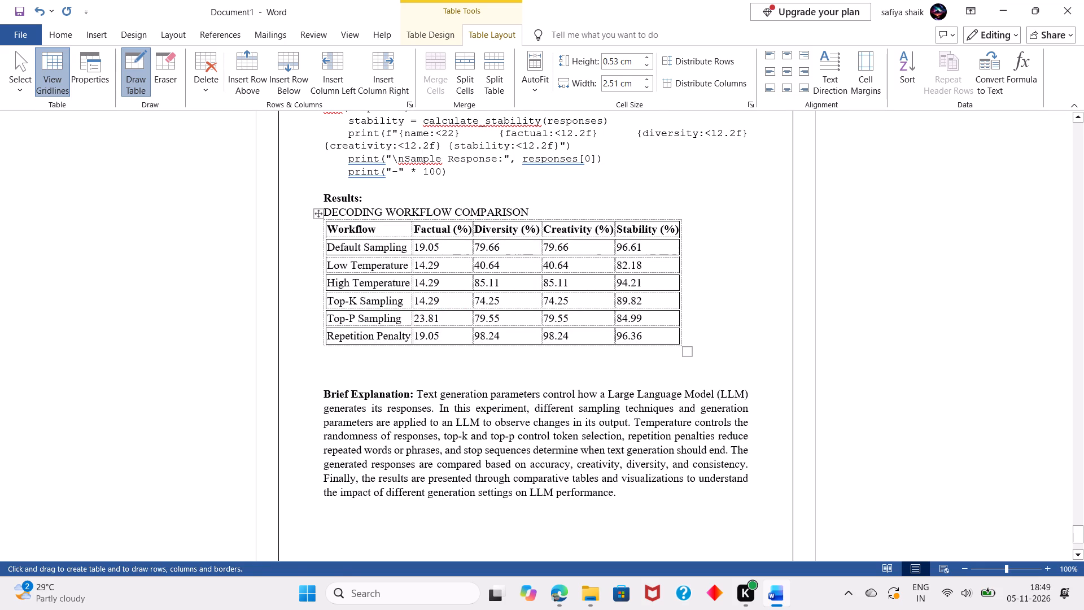
click(558, 400)
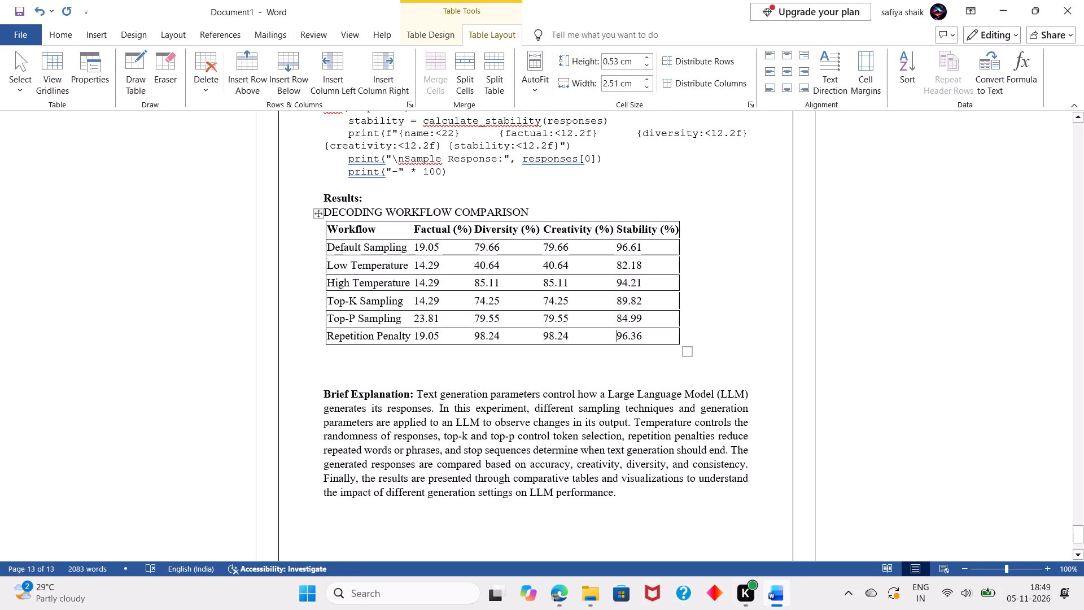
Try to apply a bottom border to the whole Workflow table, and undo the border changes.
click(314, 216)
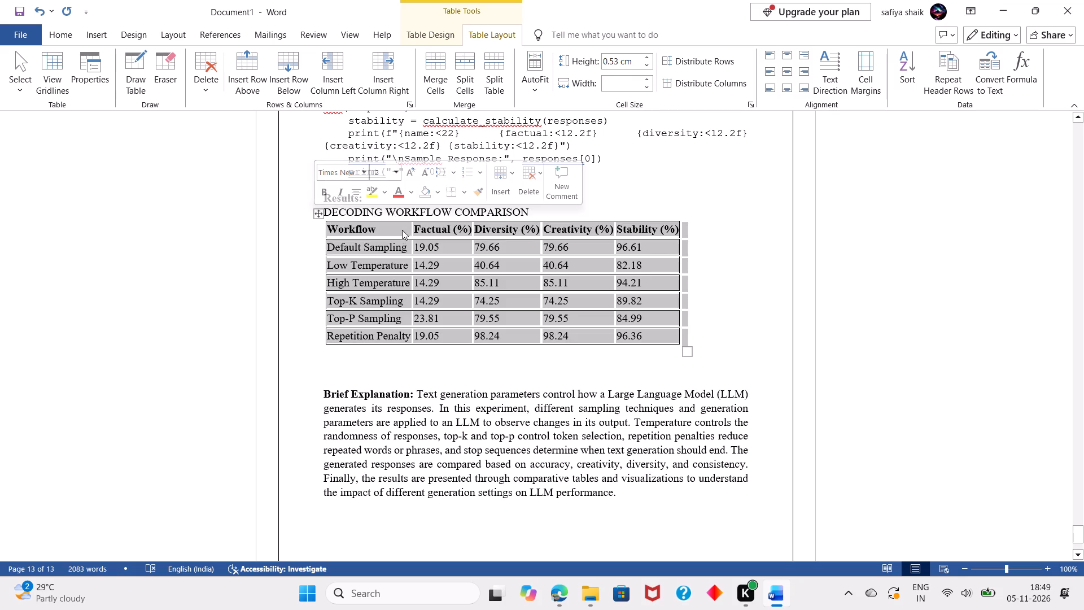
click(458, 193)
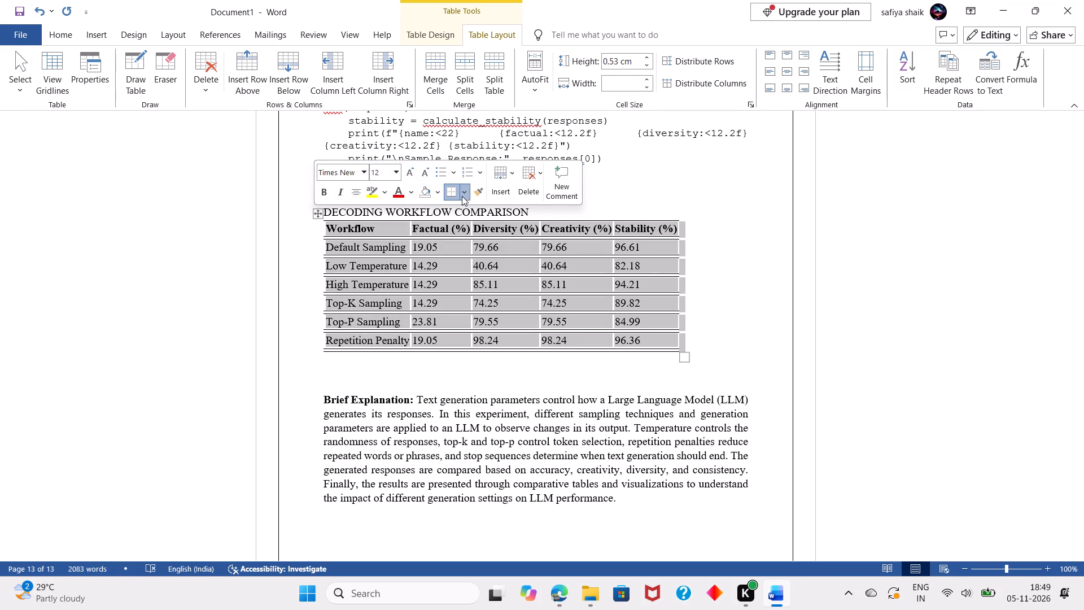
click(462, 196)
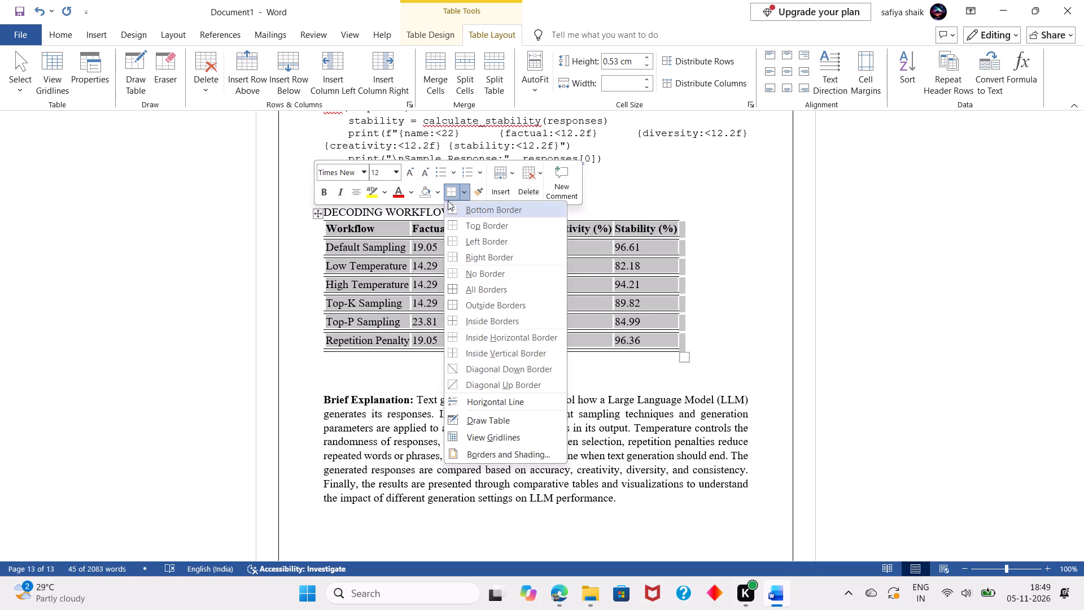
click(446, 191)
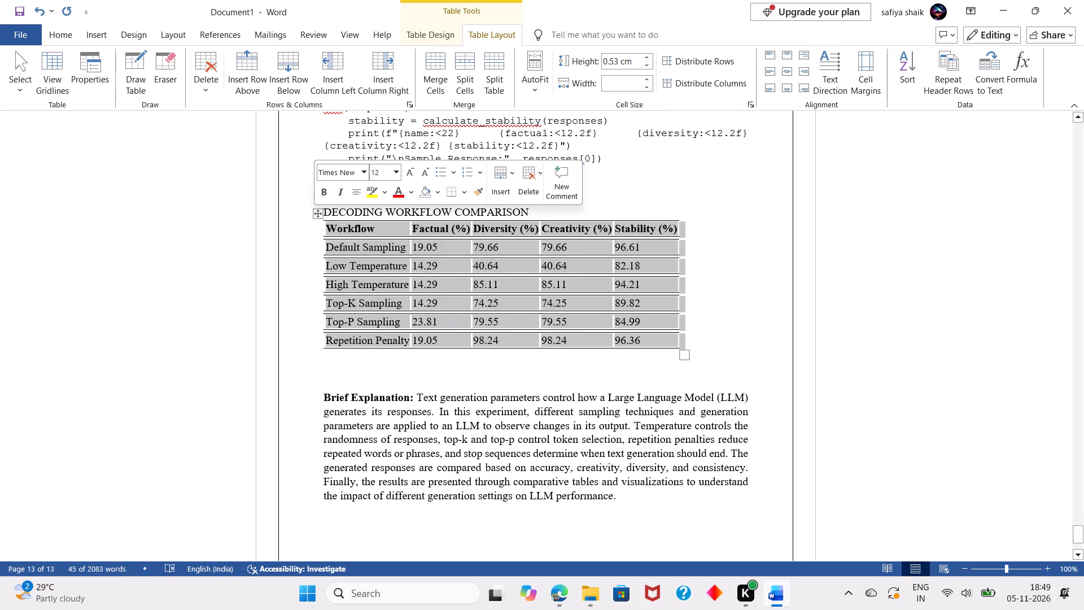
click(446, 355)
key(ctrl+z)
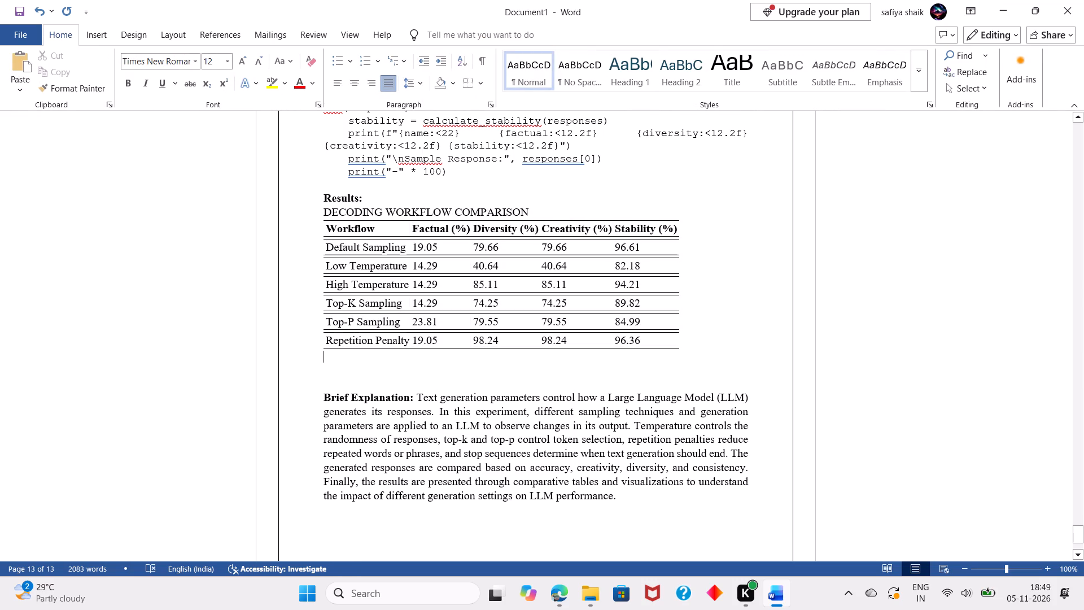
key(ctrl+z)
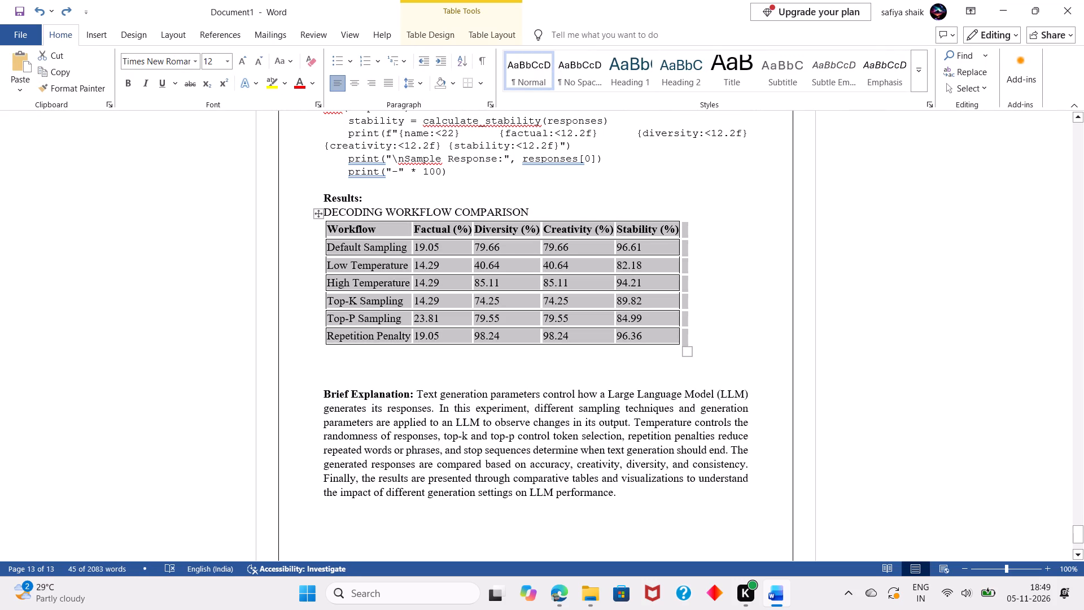
Draw the four vertical border lines between the columns of the Workflow comparison table with Draw Table, and stop drawing.
click(321, 212)
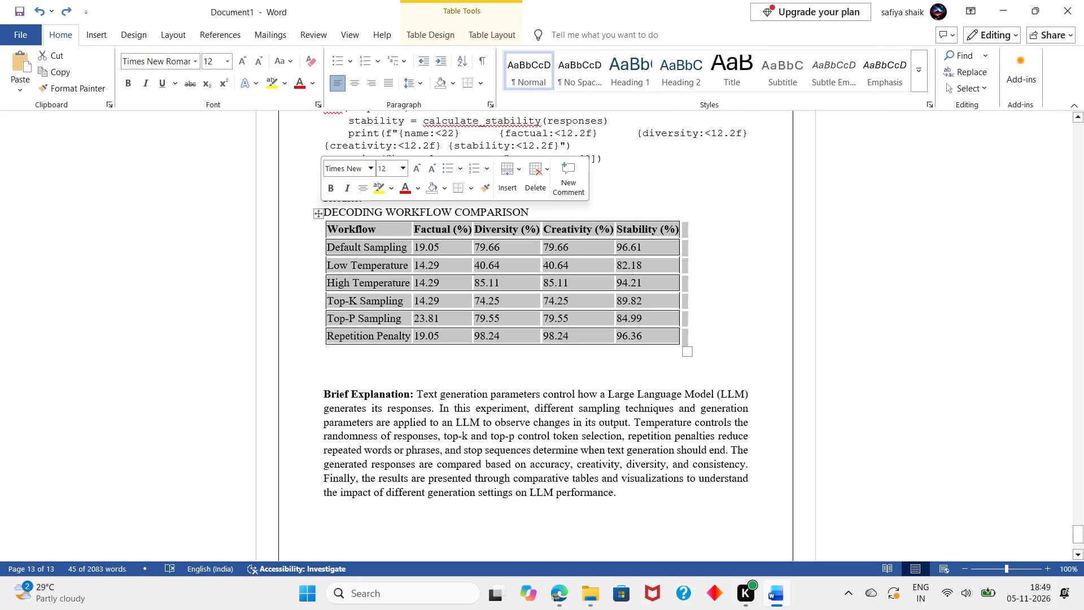
click(471, 184)
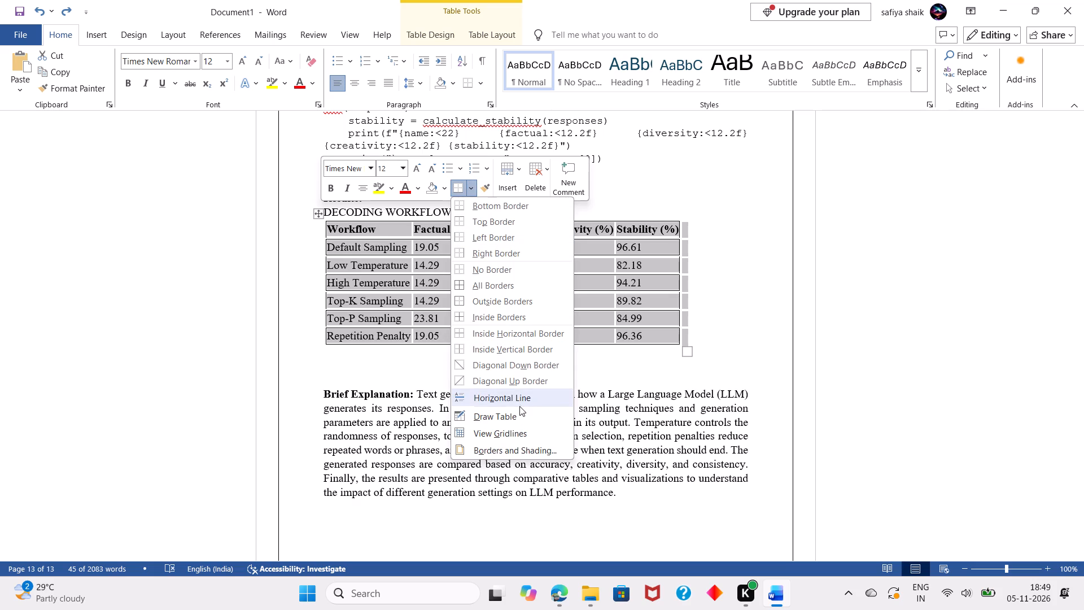
click(506, 413)
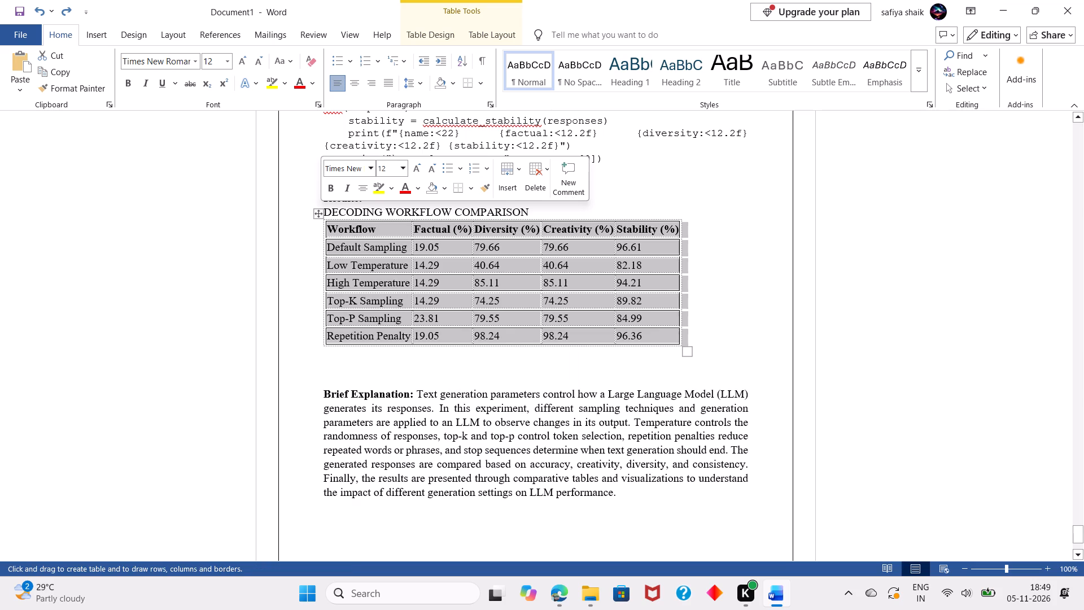
drag(411, 225, 414, 334)
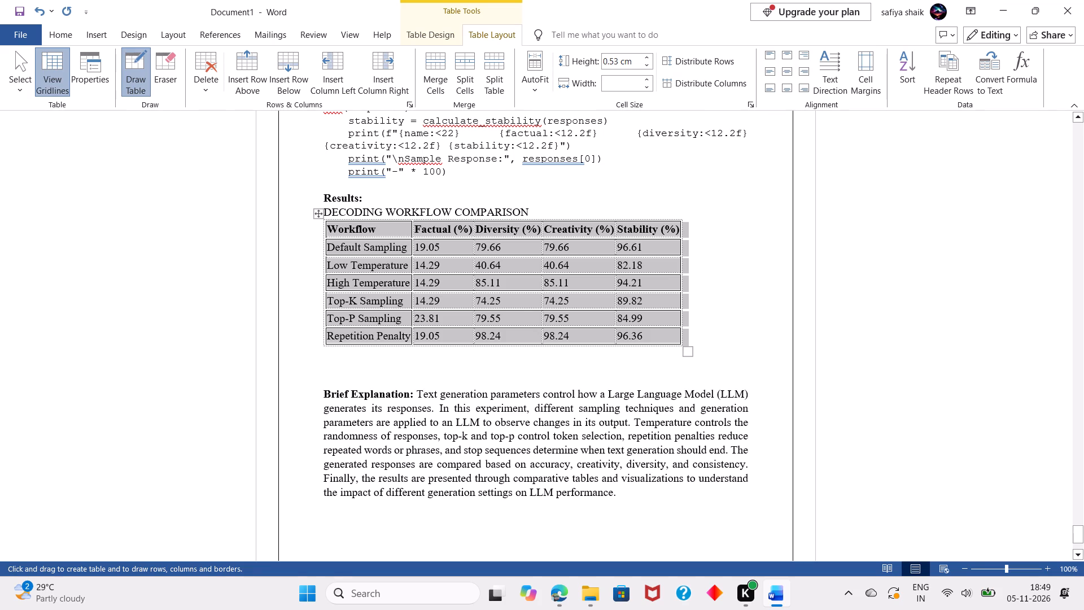
drag(474, 221, 476, 328)
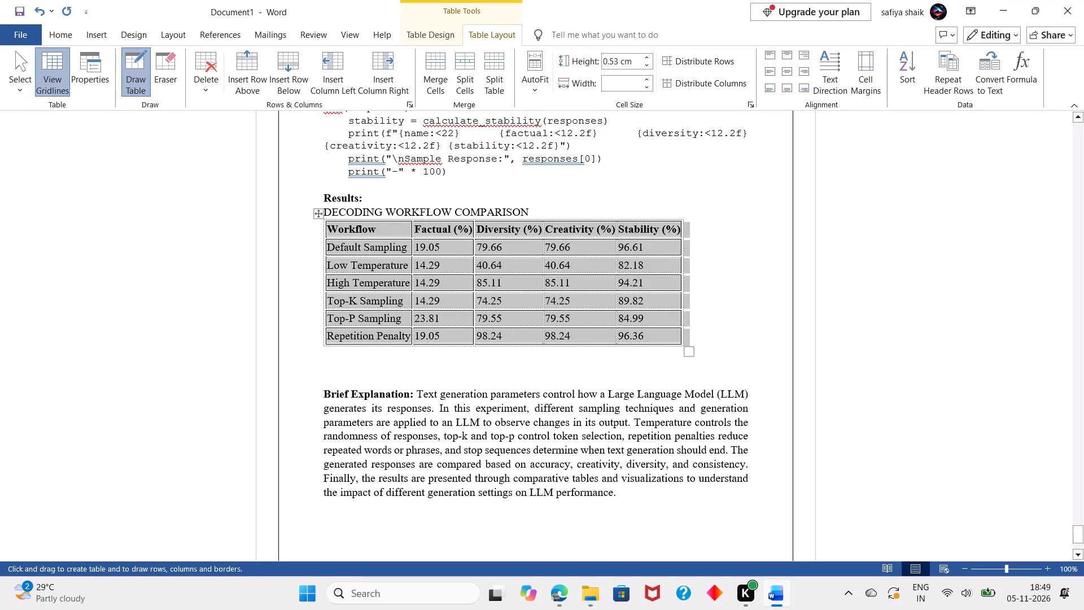
drag(543, 223, 543, 231)
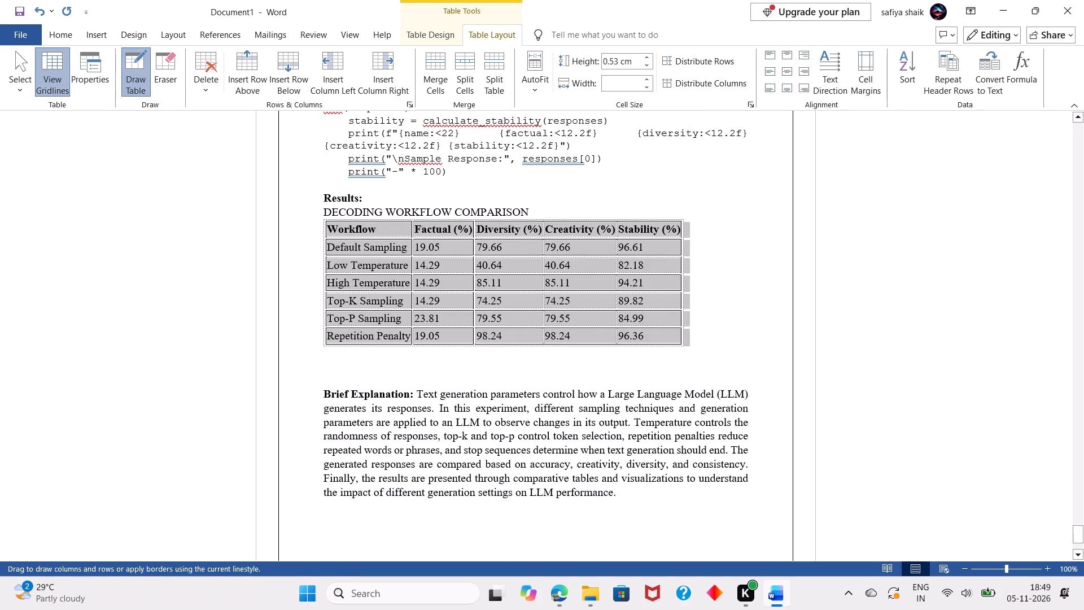
drag(543, 231, 549, 326)
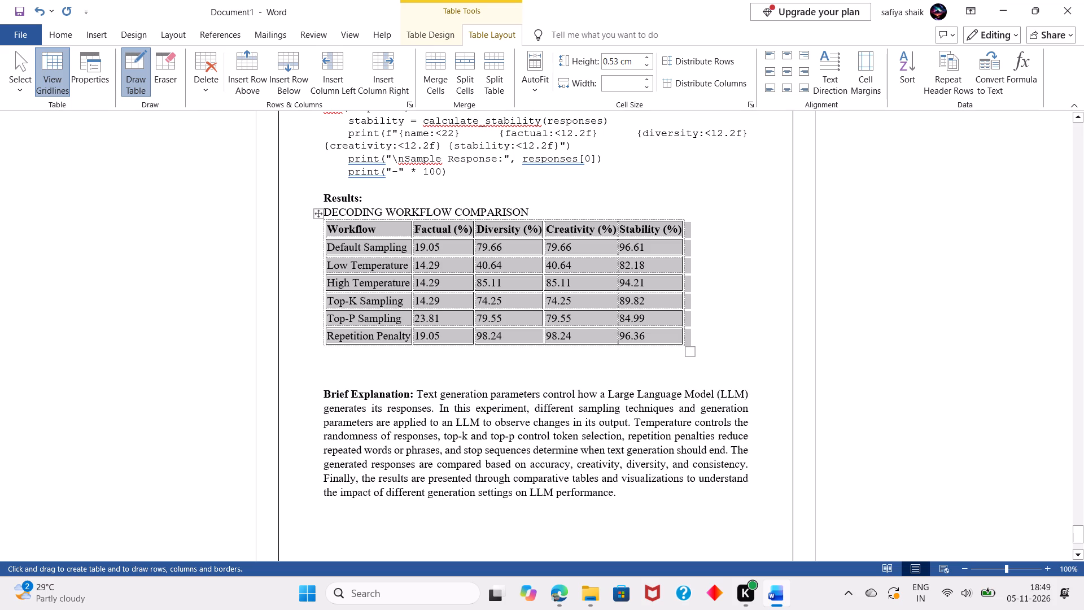
drag(544, 343, 542, 328)
drag(617, 221, 619, 341)
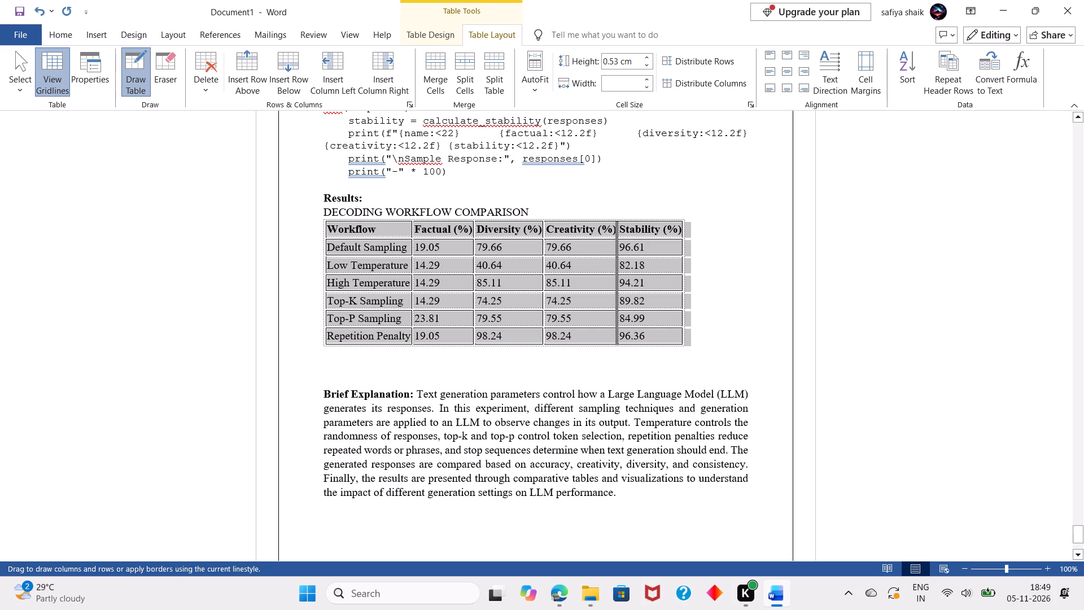
click(601, 366)
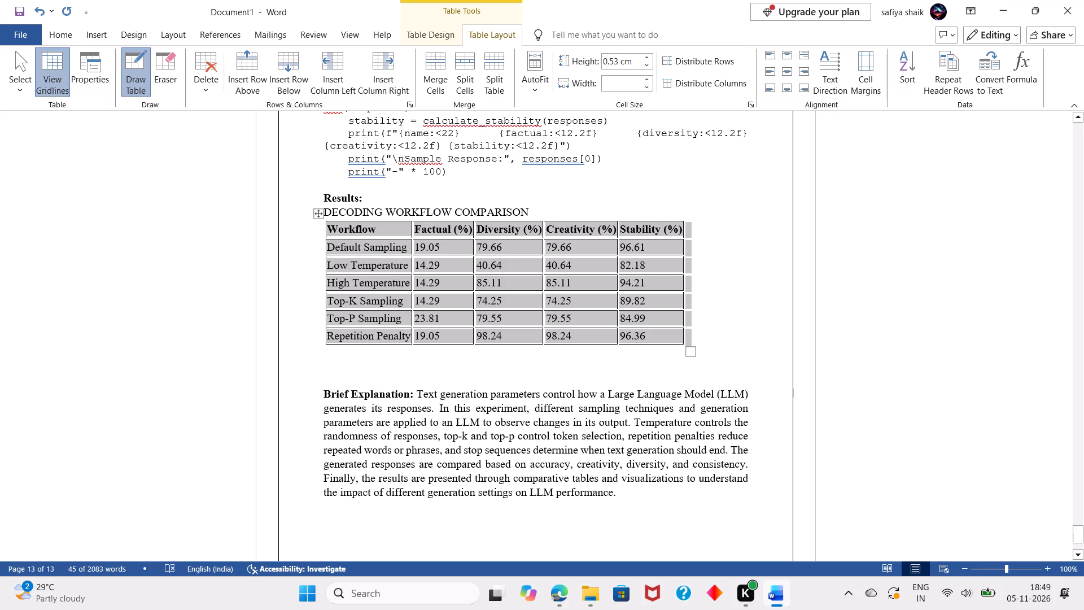
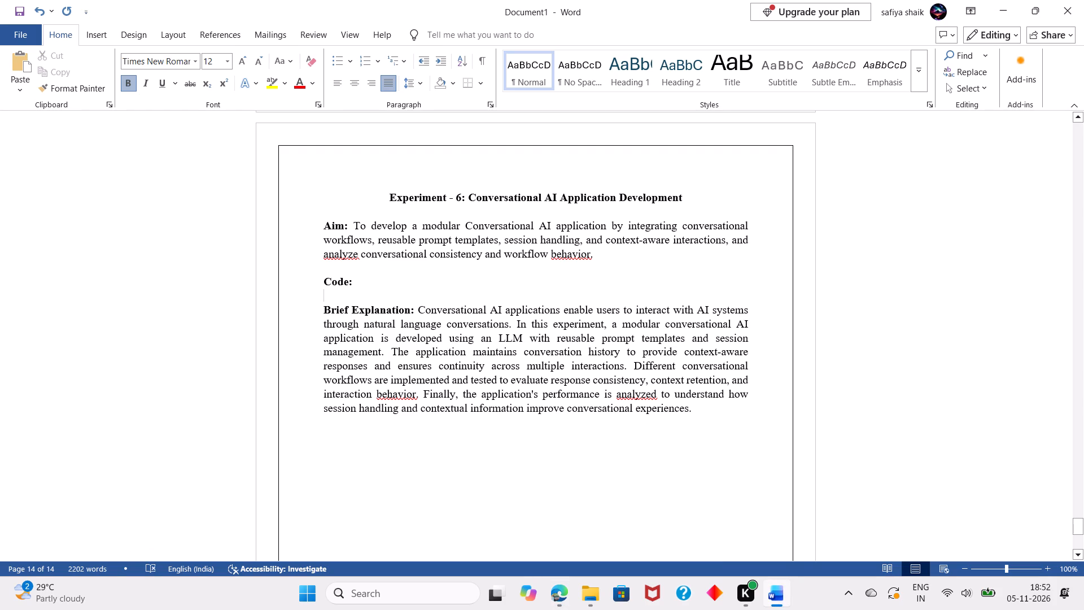
key(ctrl+v)
Format the whole pasted Experiment 6 code block as non-bold Courier New, size 11.
scroll(373, 221, up, 2)
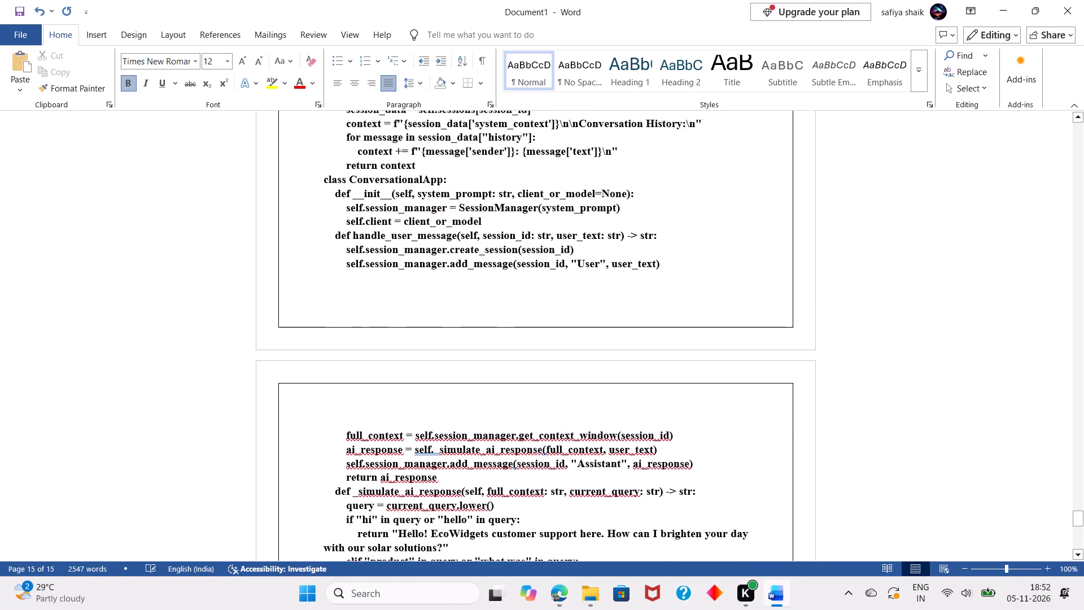
scroll(373, 221, up, 3)
scroll(373, 221, down, 1)
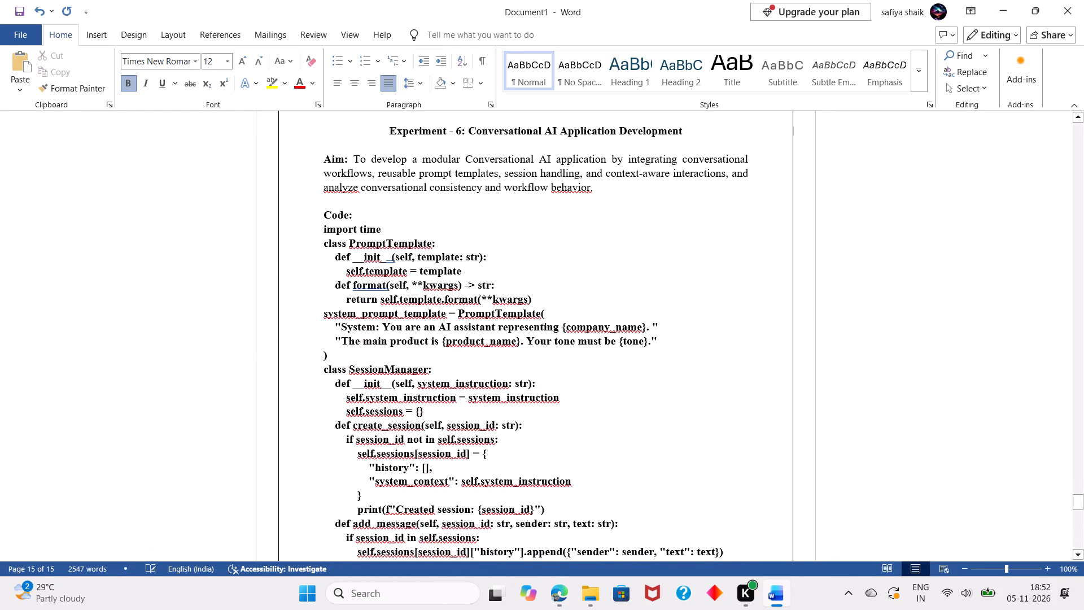
drag(322, 226, 483, 540)
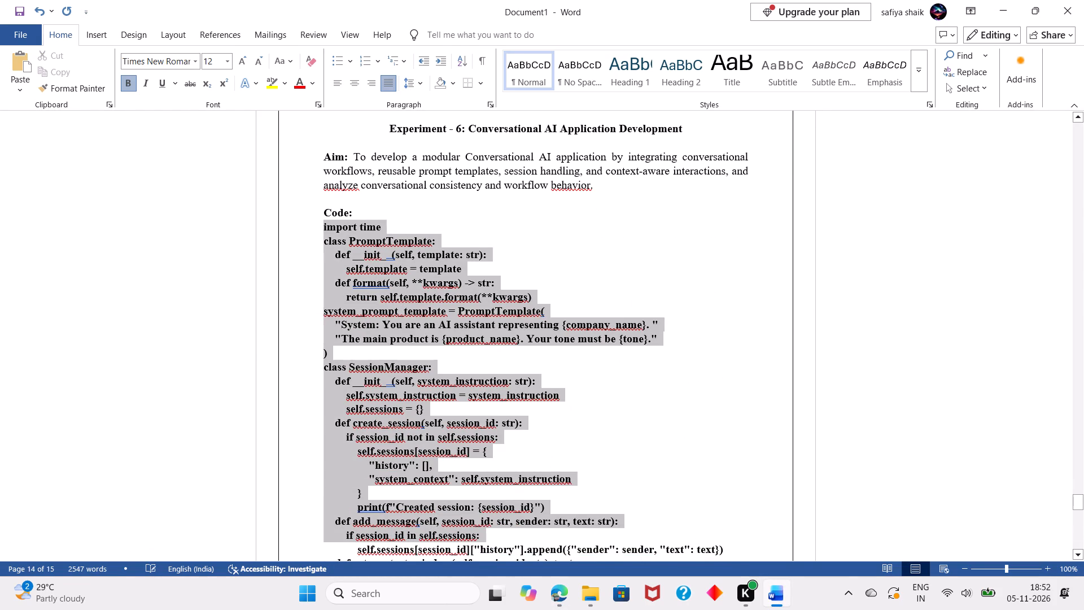
drag(483, 540, 479, 565)
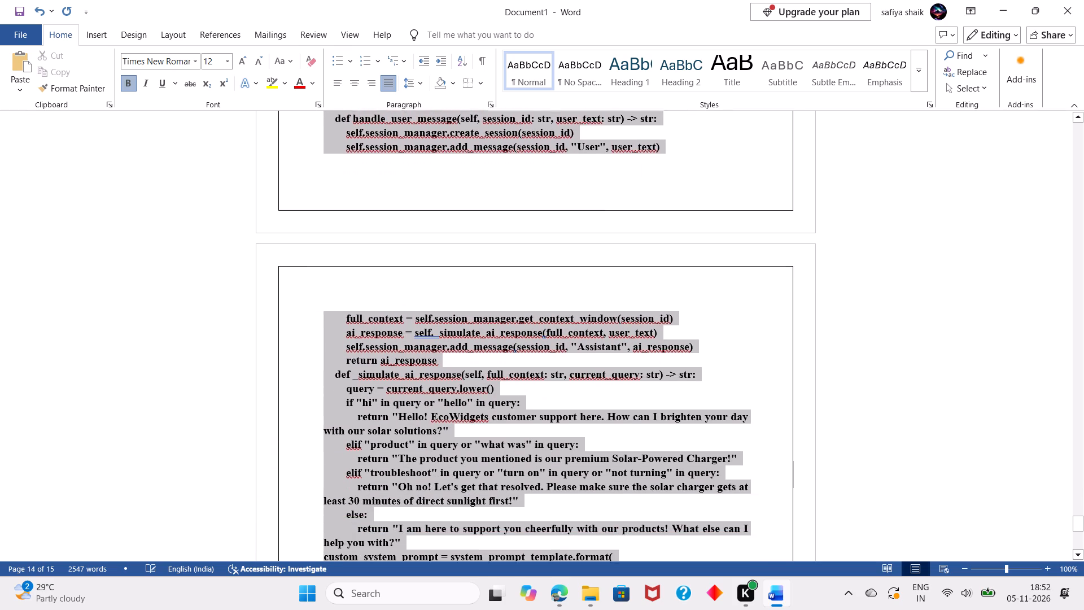
drag(479, 565, 476, 554)
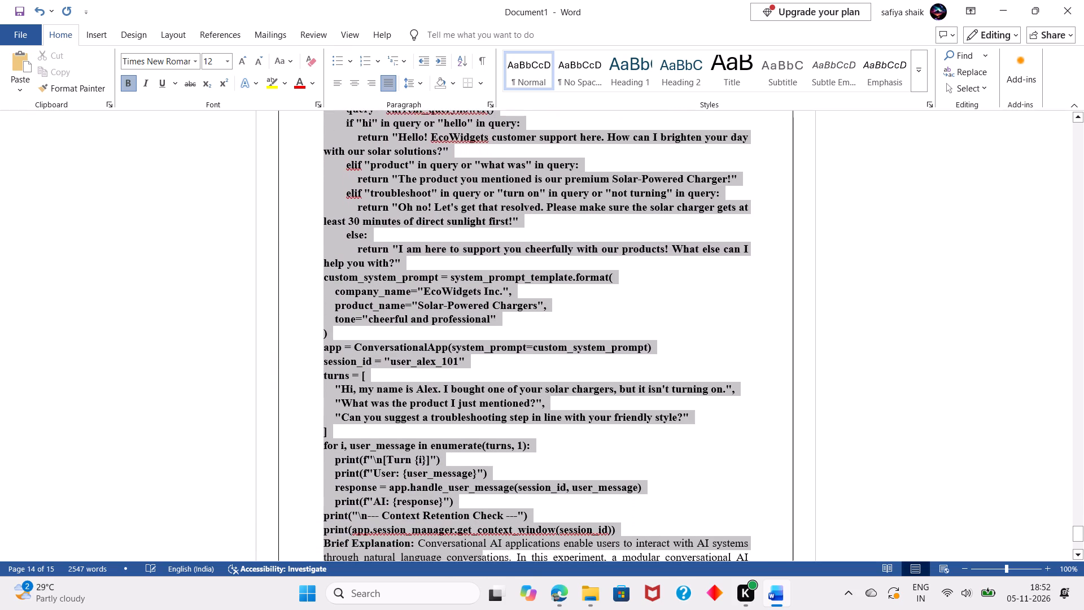
drag(476, 554, 591, 429)
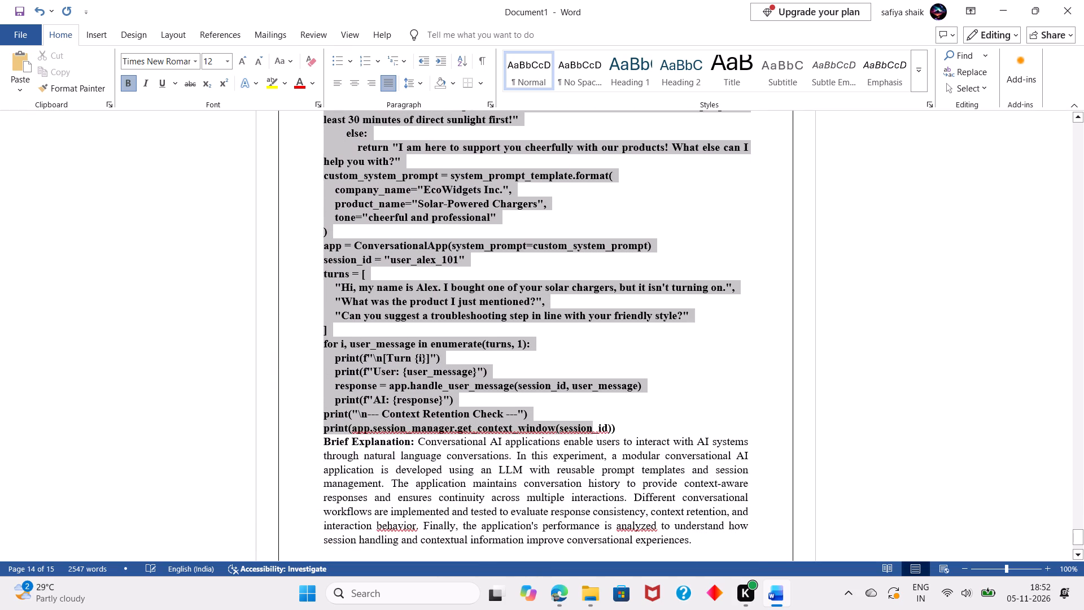
drag(591, 429, 652, 428)
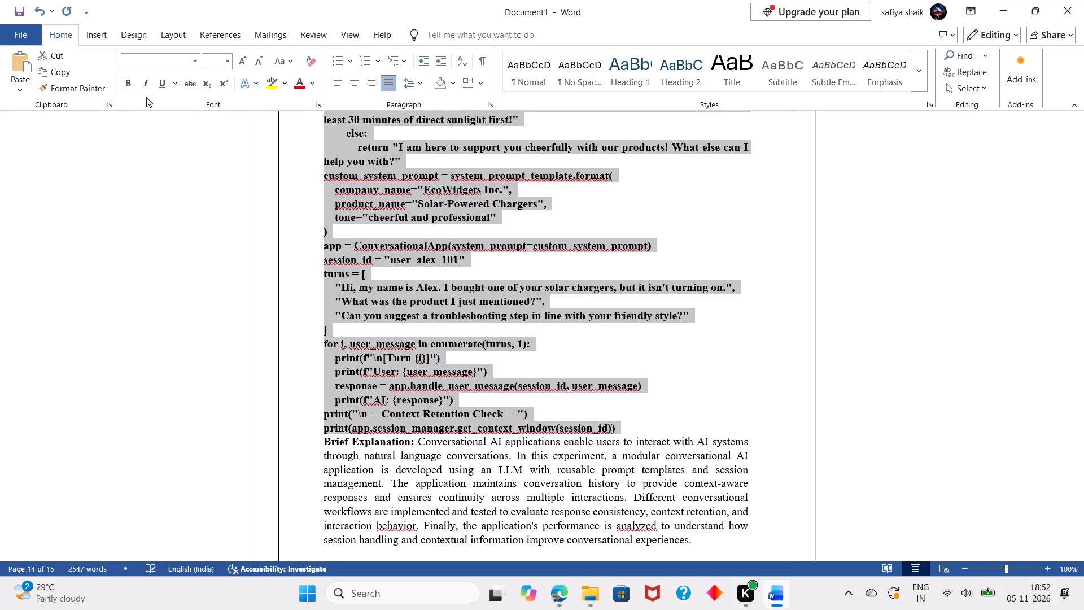
click(129, 82)
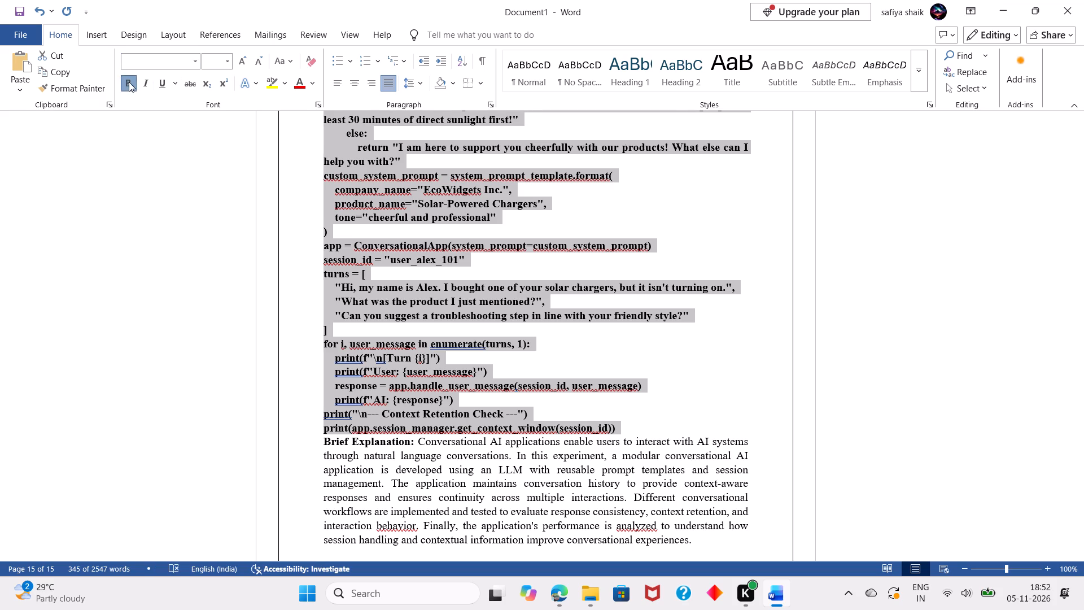
click(193, 62)
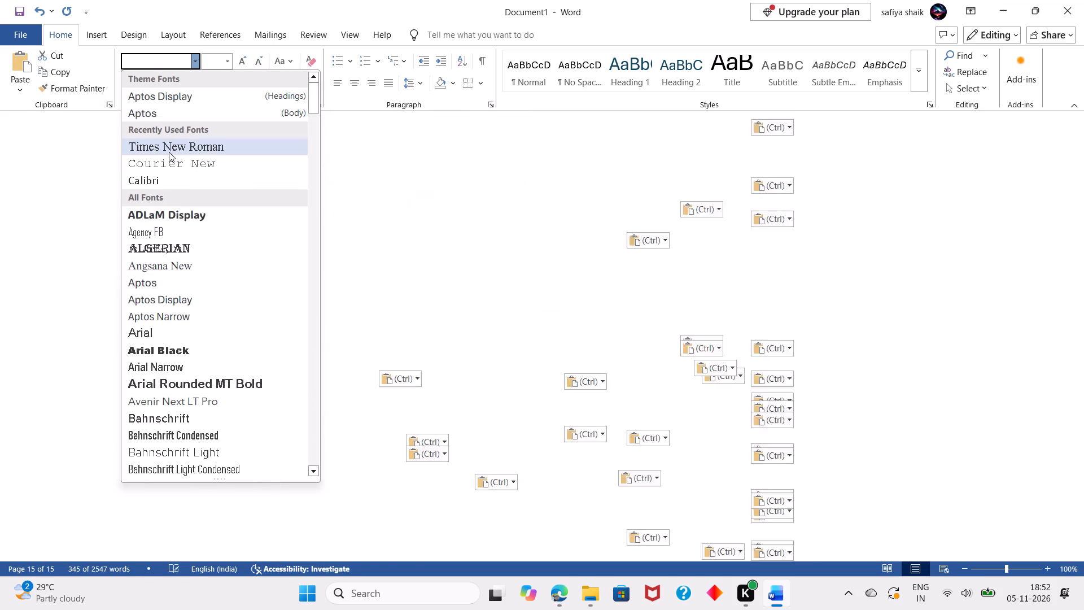
click(167, 158)
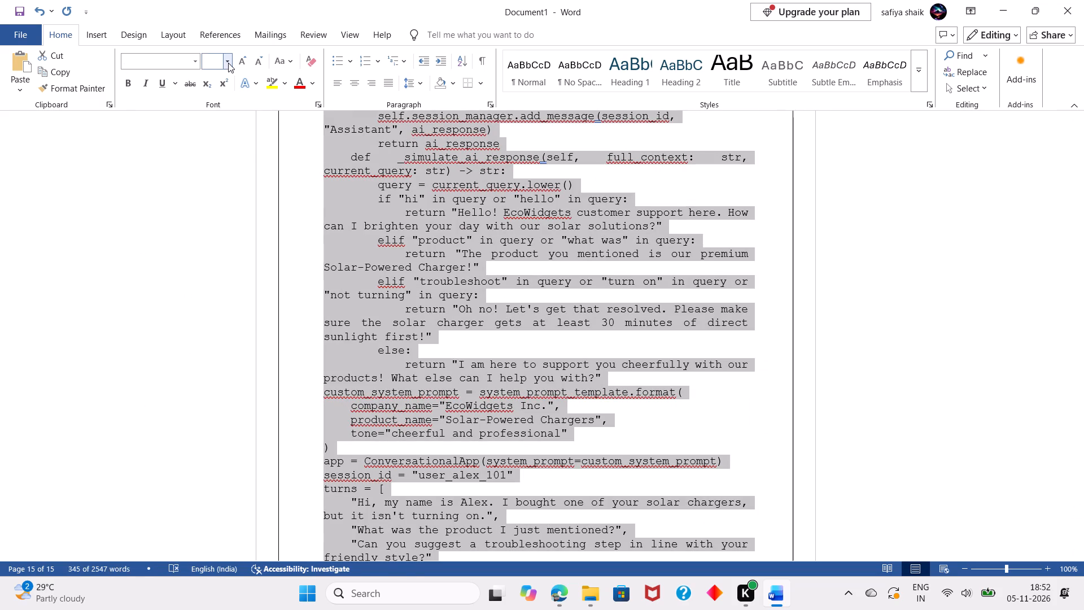
click(228, 63)
click(208, 127)
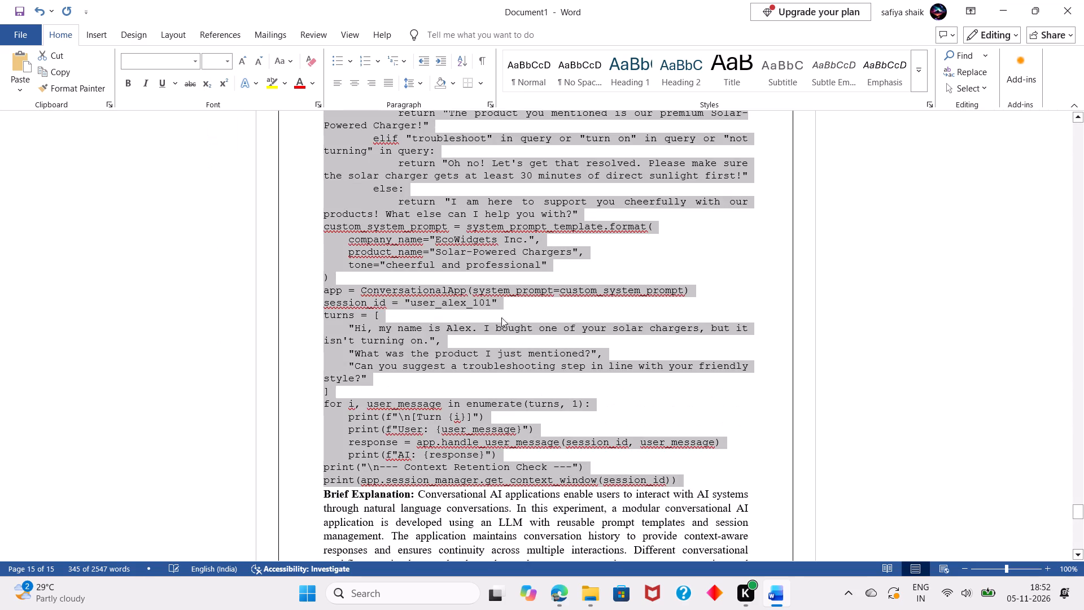
click(478, 376)
Set the Experiment - 6: Conversational AI Application Development heading to font size 14.
scroll(478, 376, down, 4)
scroll(478, 376, up, 3)
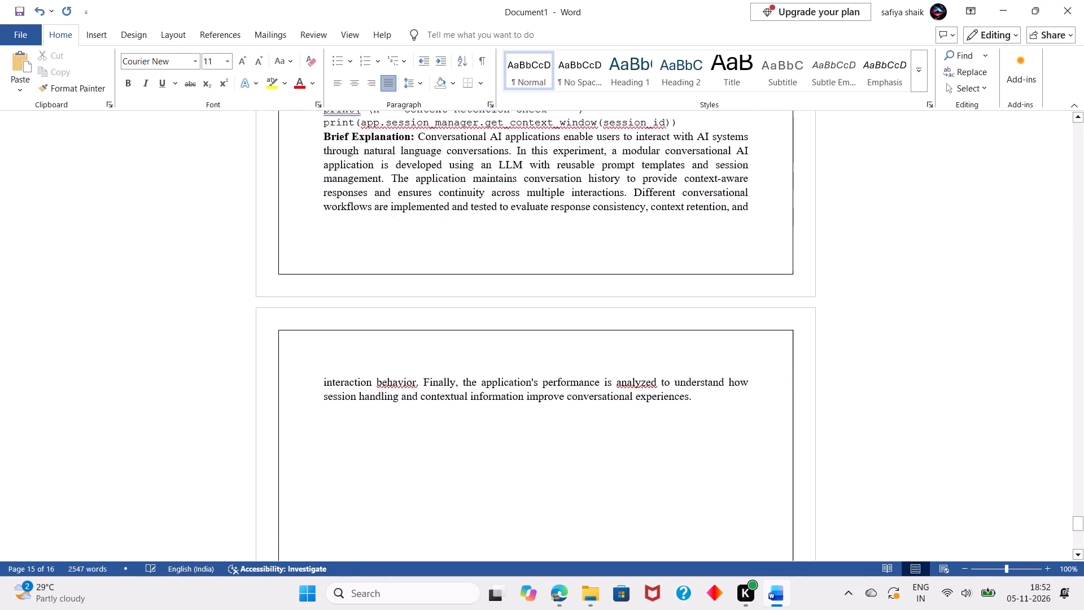
scroll(478, 376, up, 5)
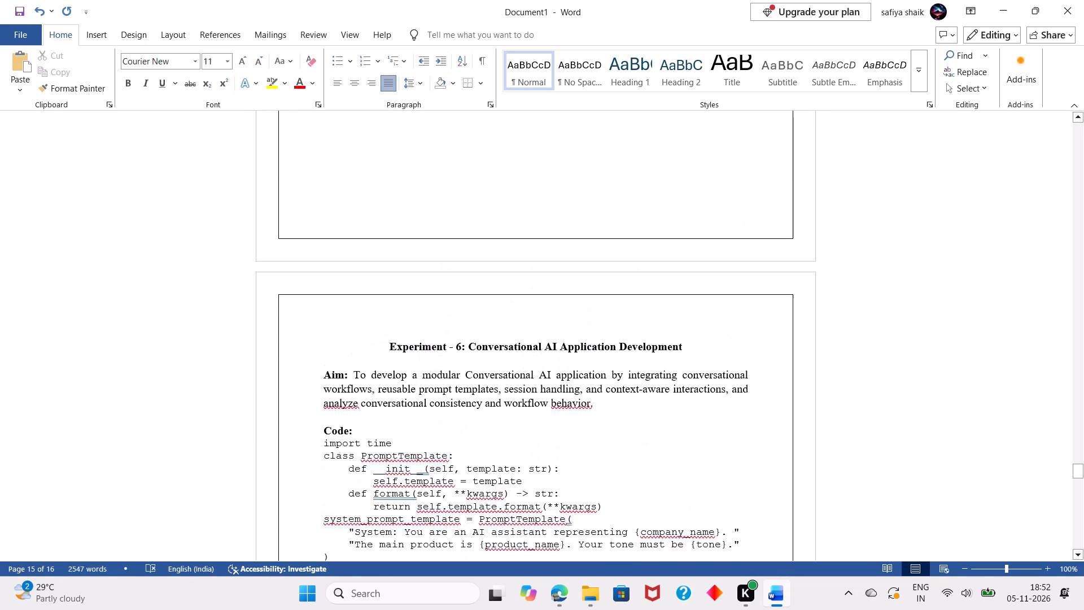
scroll(478, 376, down, 1)
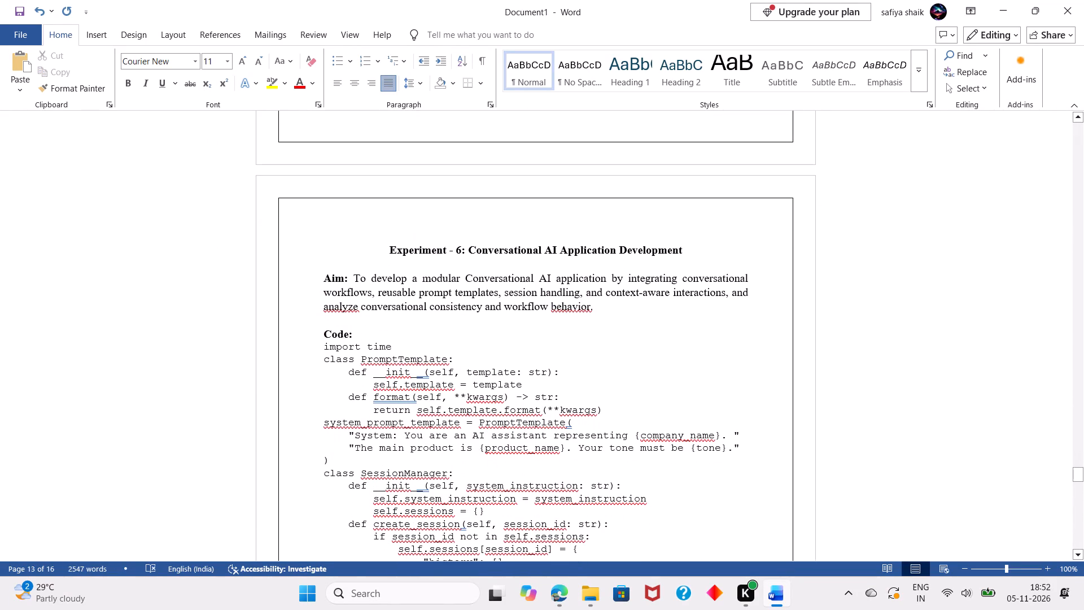
drag(390, 249, 672, 242)
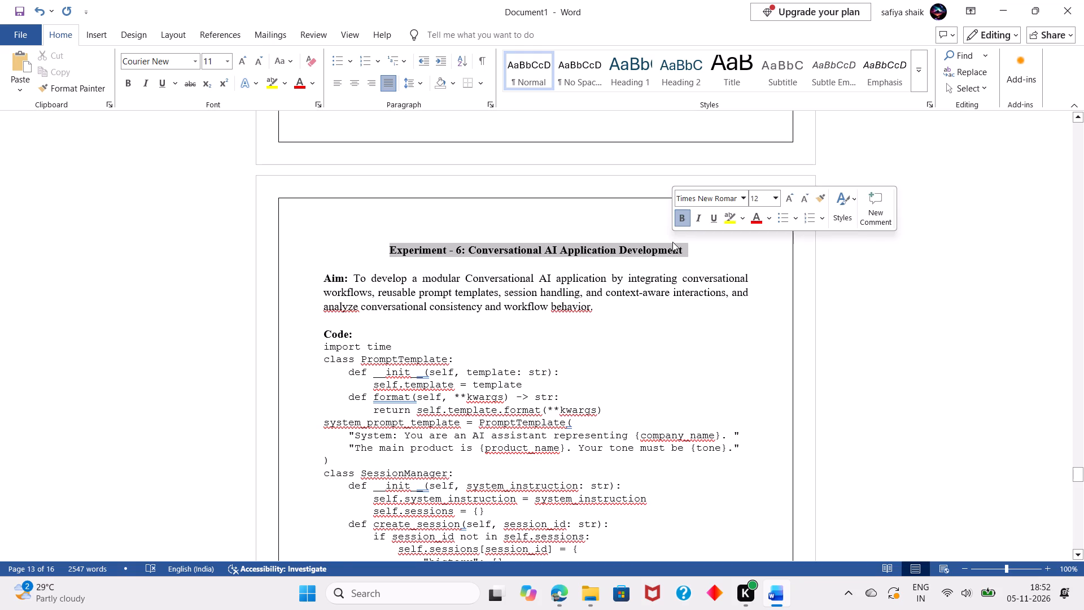
click(228, 61)
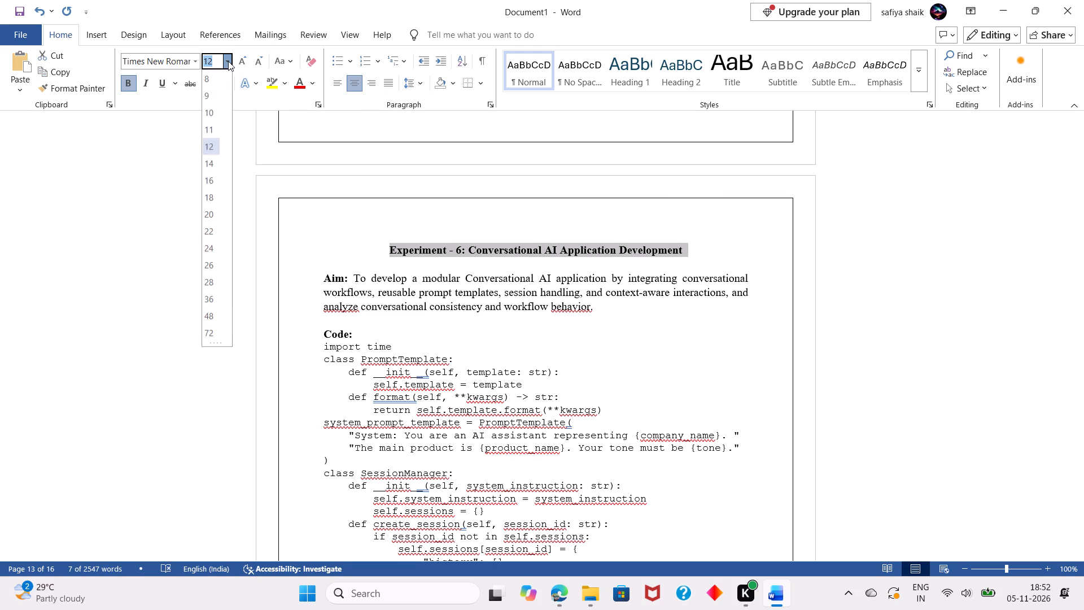
click(214, 167)
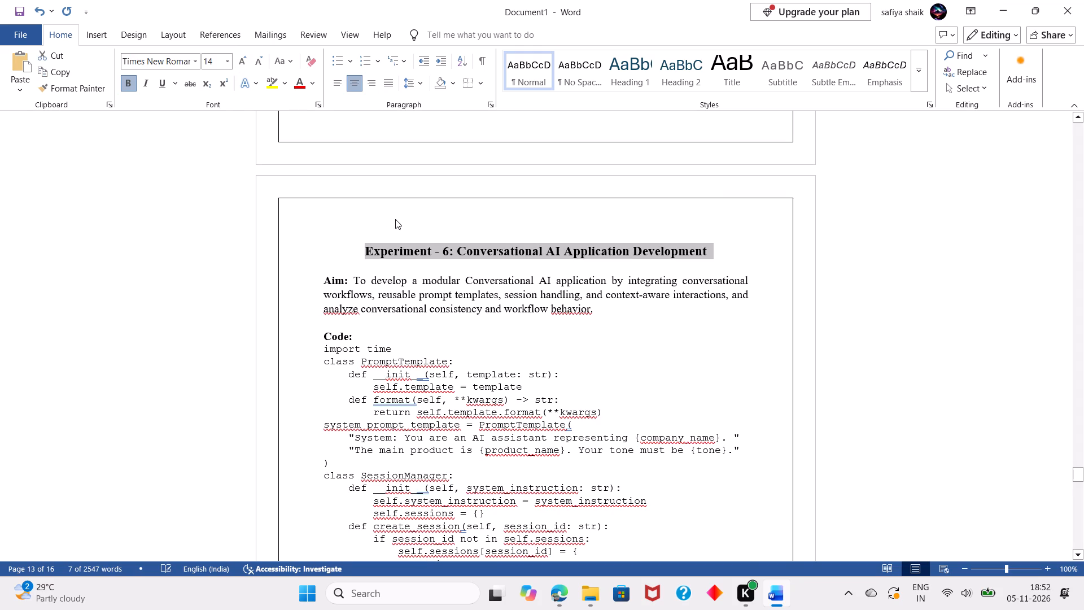
click(395, 219)
Join the closing parenthesis of system_prompt_template onto the end of the preceding "The main product is" line.
scroll(395, 219, down, 2)
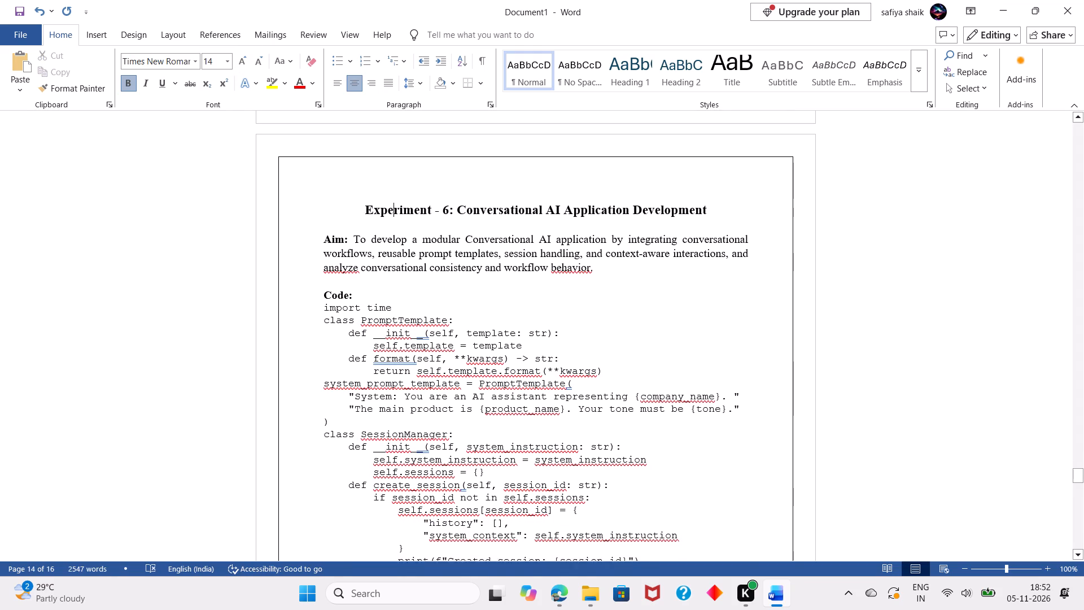
scroll(395, 219, down, 4)
scroll(395, 219, up, 2)
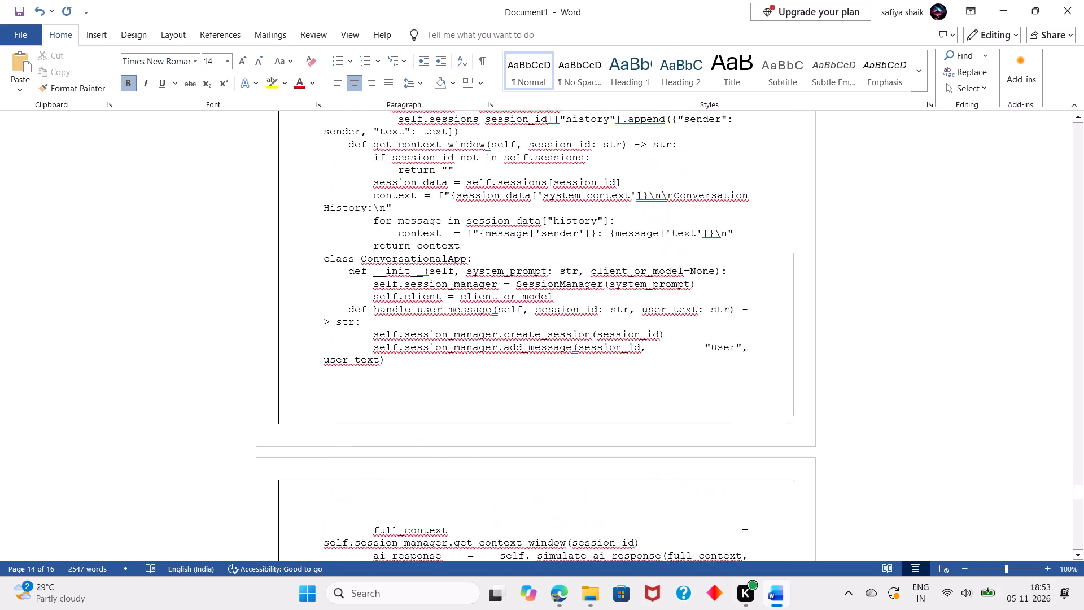
scroll(395, 219, up, 2)
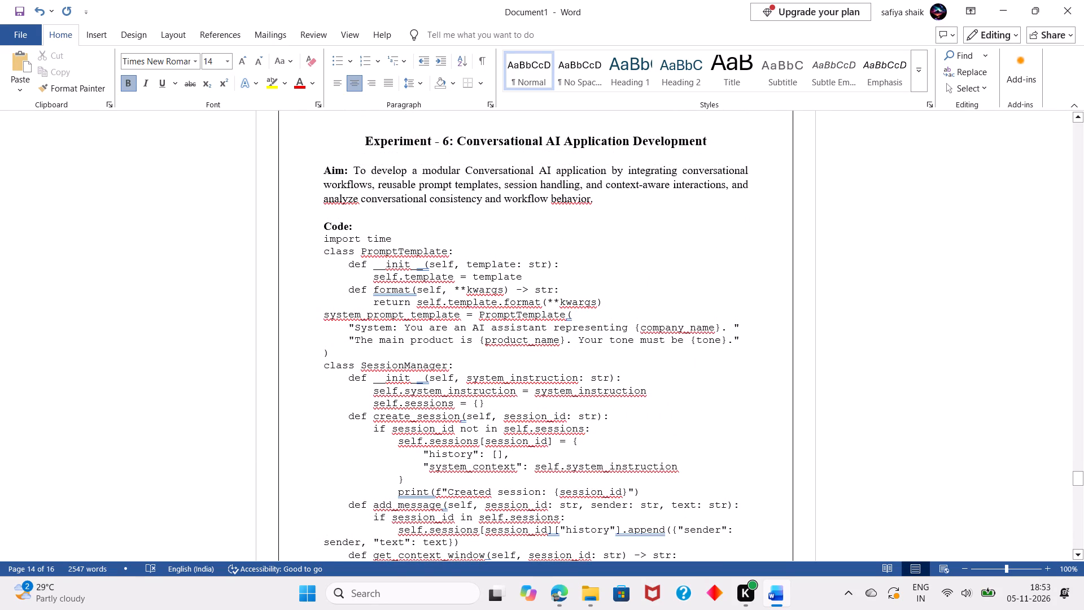
click(325, 352)
key(BackSpace)
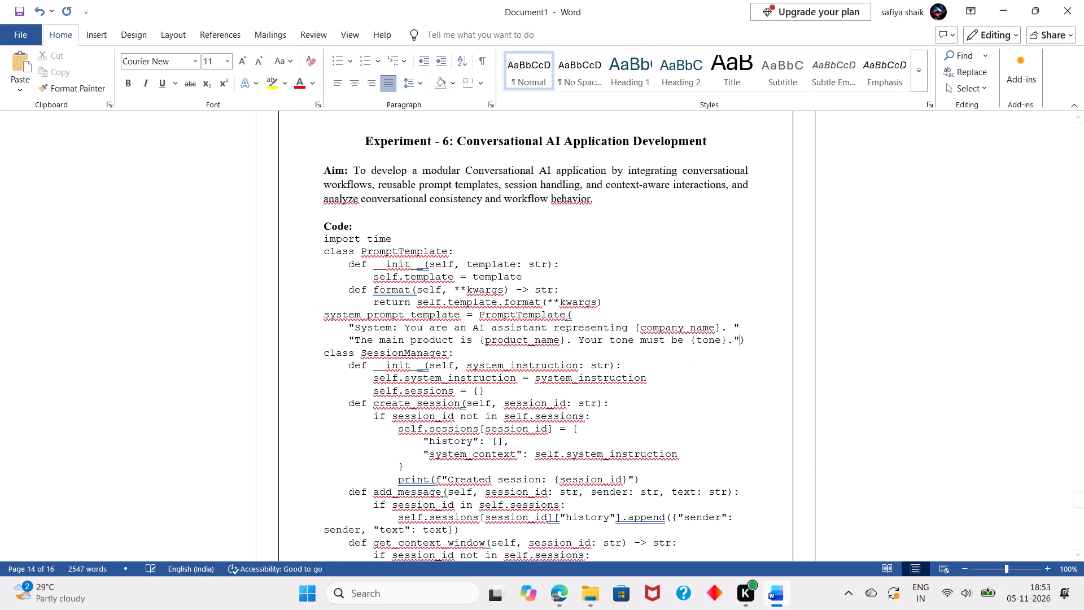
Join the closing brace in create_session onto the end of the "system_context" line, keeping self.system_instruction spelled in full.
scroll(325, 352, down, 1)
click(399, 360)
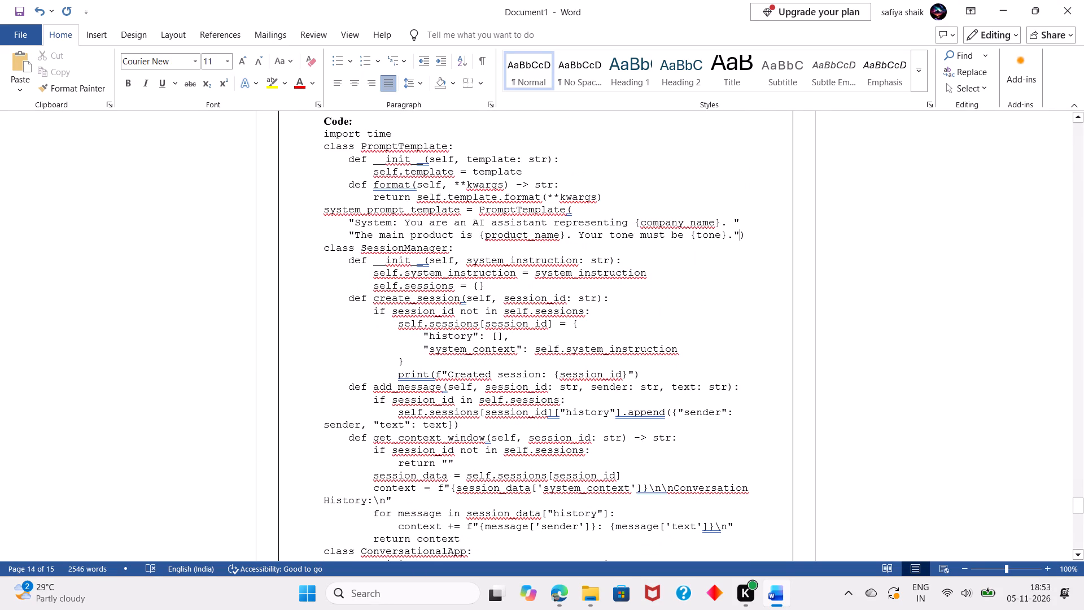
key(BackSpace)
key(BackSpace)
key(BackSpace)
key(BackSpace)
key(BackSpace)
key(BackSpace)
key(BackSpace)
key(BackSpace)
key(BackSpace)
key(BackSpace)
key(BackSpace)
key(BackSpace)
key(BackSpace)
key(BackSpace)
key(BackSpace)
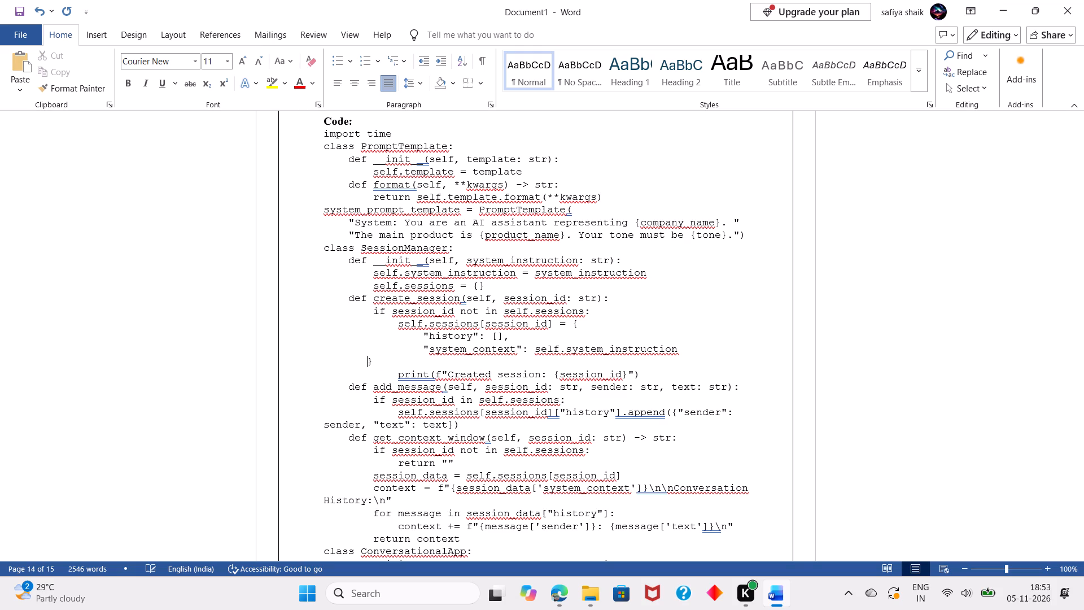
key(BackSpace)
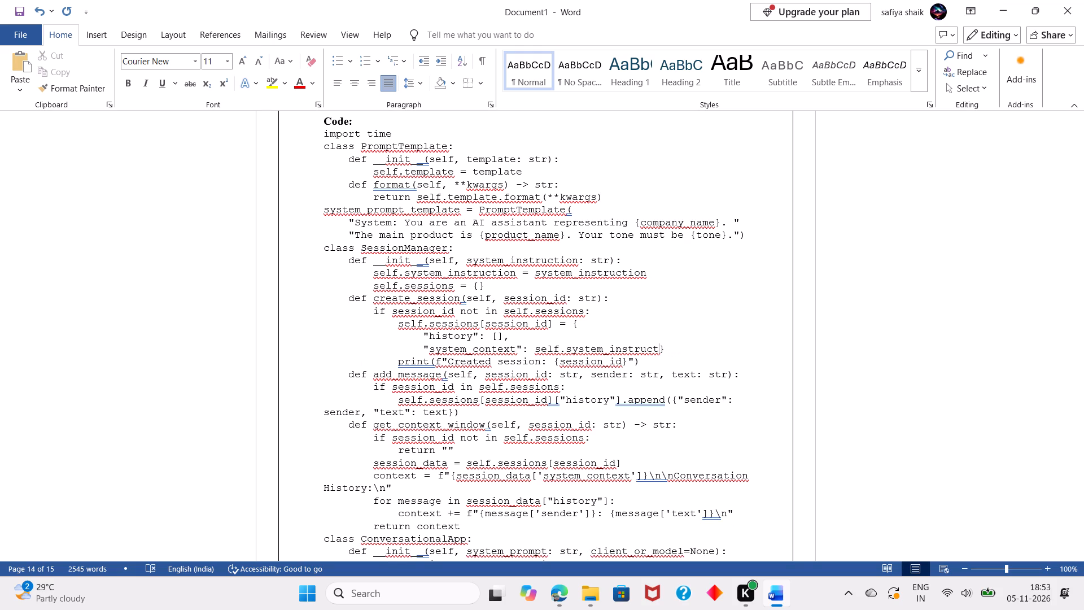
text(ion)
Switch to the genai-6.ipynb notebook in Edge and examine its code and the output below it.
key(alt+Tab)
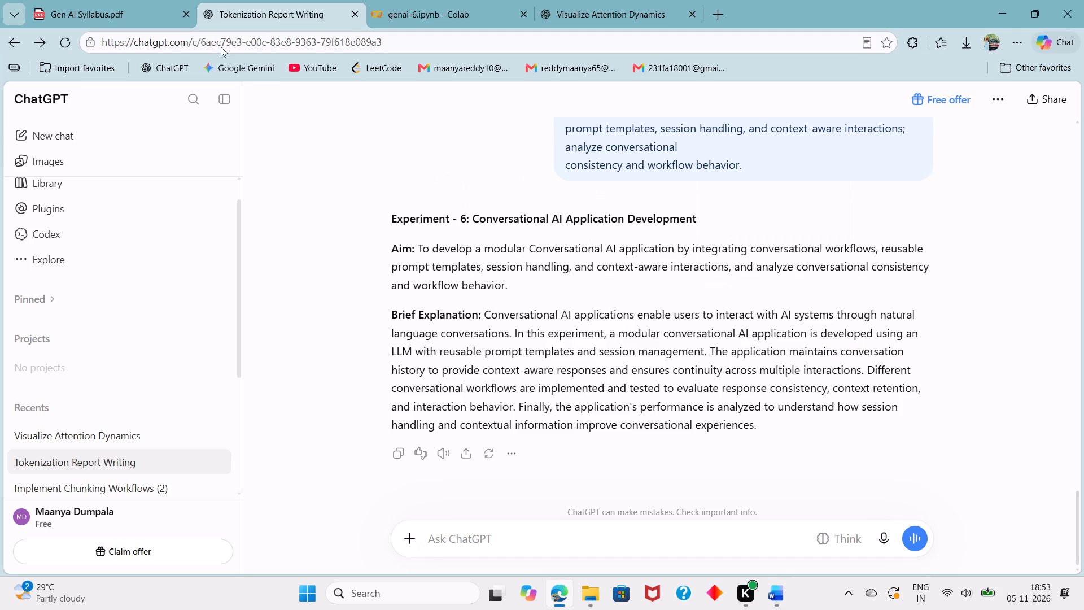
click(392, 1)
click(411, 364)
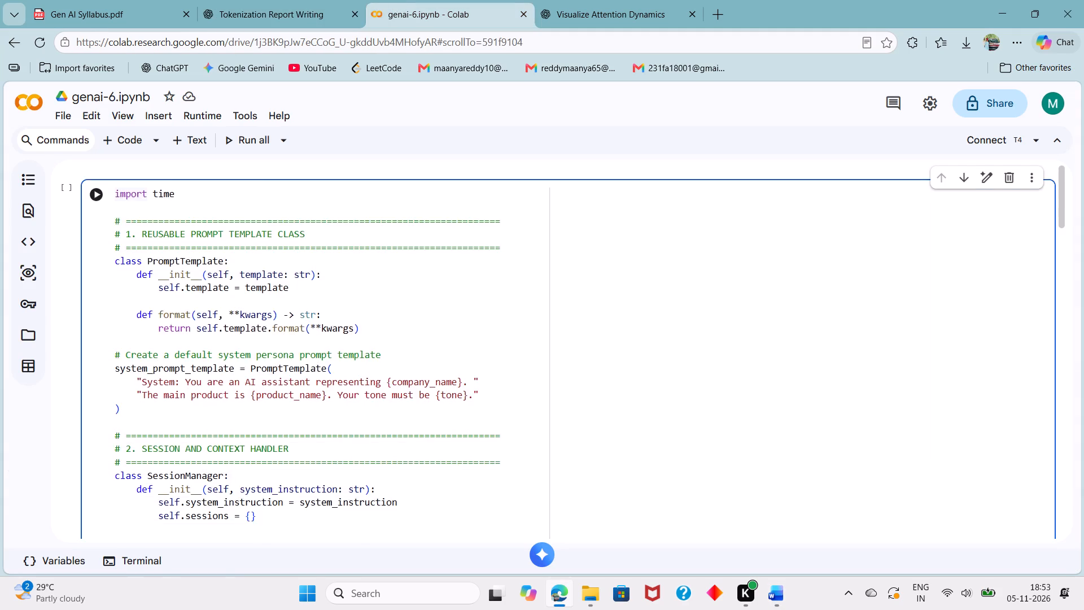
scroll(411, 364, down, 8)
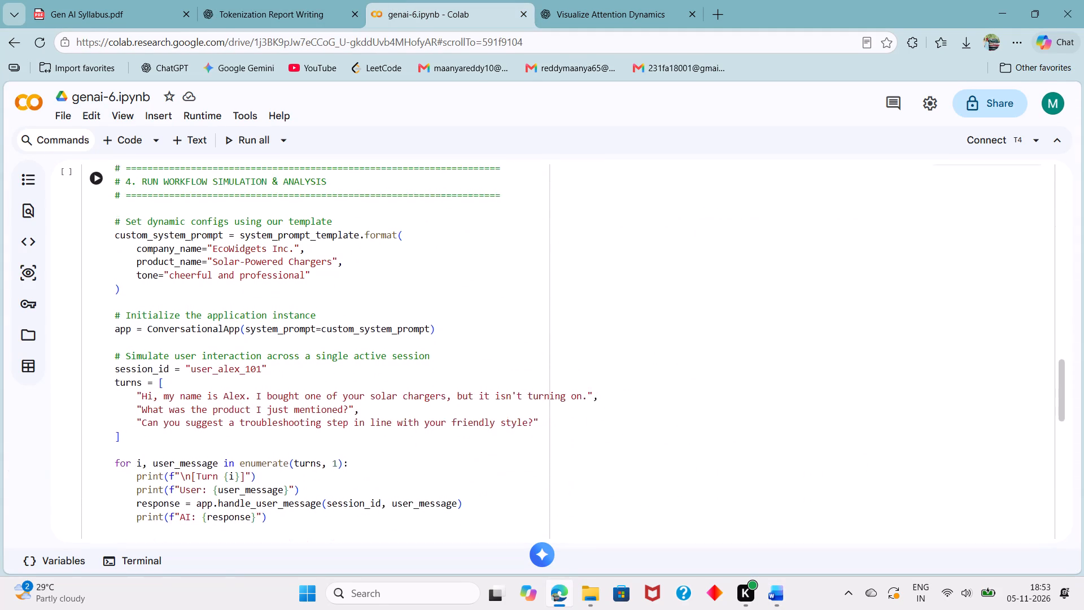
scroll(411, 364, down, 2)
scroll(411, 364, up, 2)
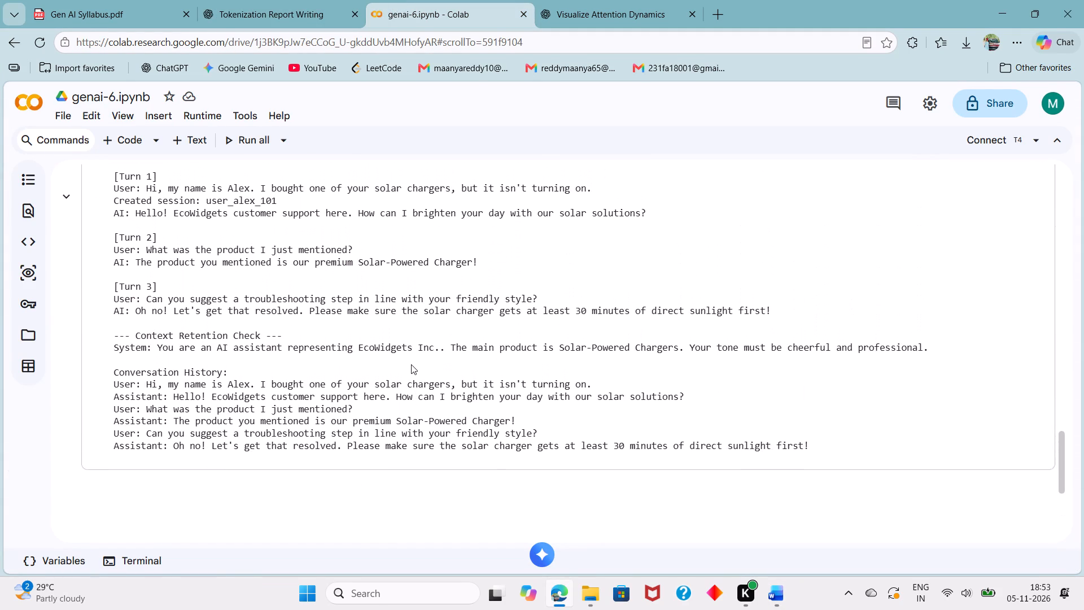
scroll(411, 364, up, 2)
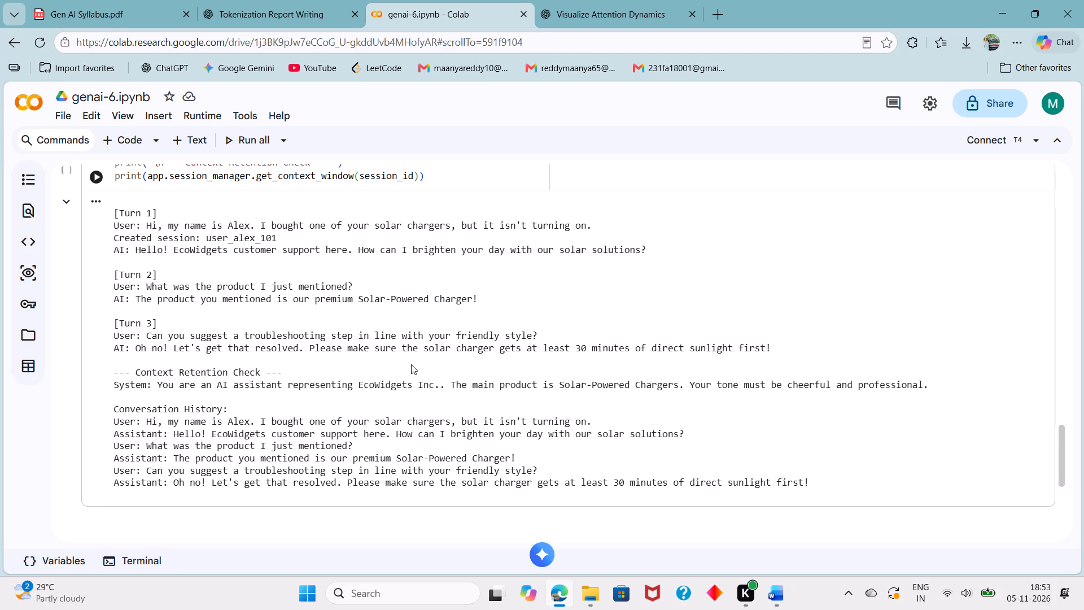
Switch back to the Word document and review the Experiment 6 code and Brief Explanation through to the end.
key(alt+Tab)
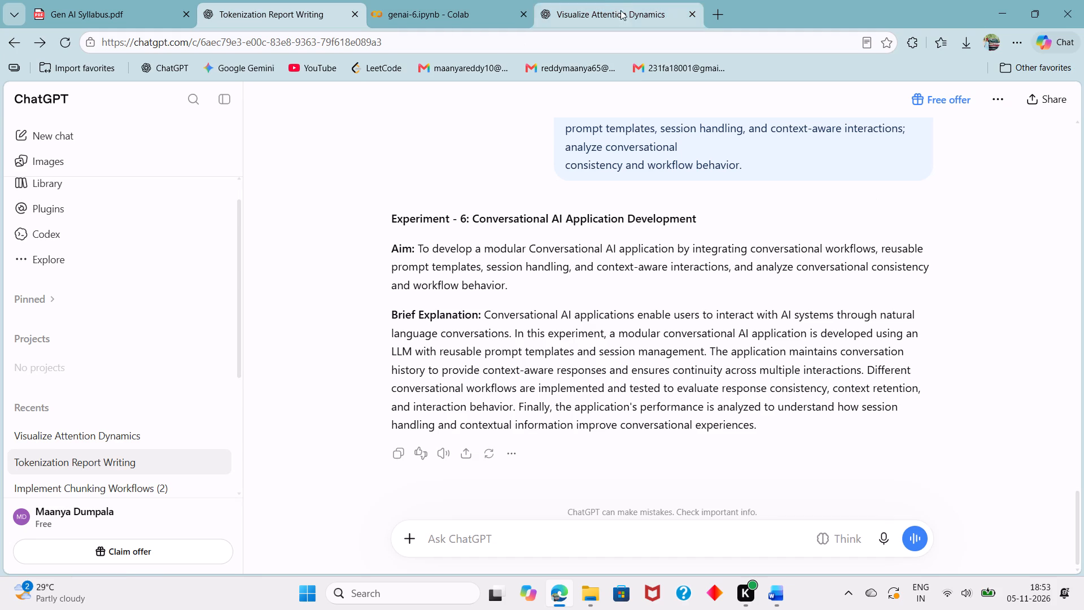
click(775, 591)
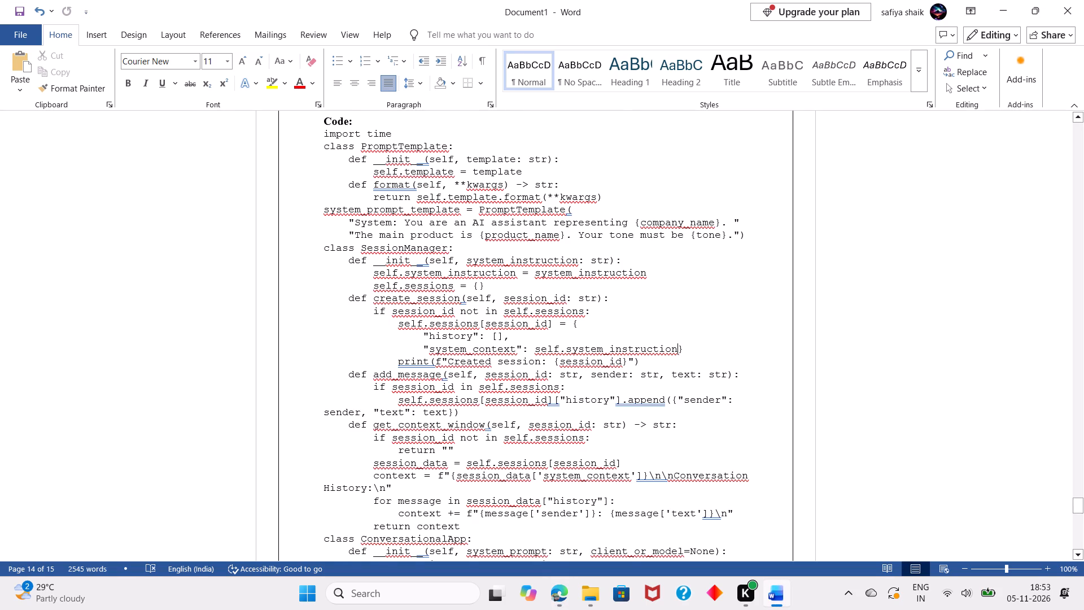
scroll(532, 372, down, 2)
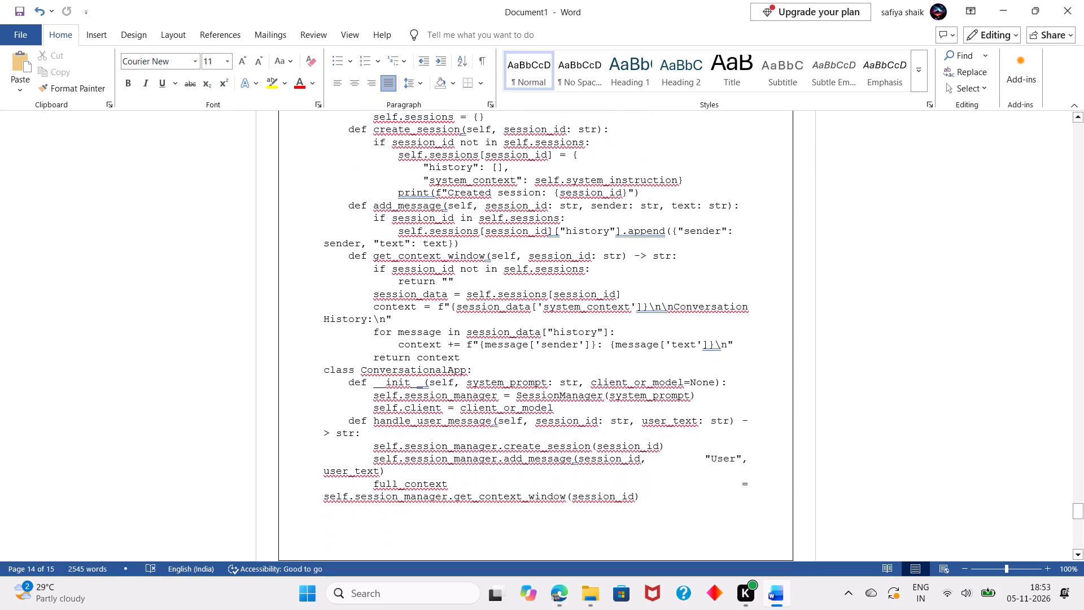
scroll(532, 372, down, 3)
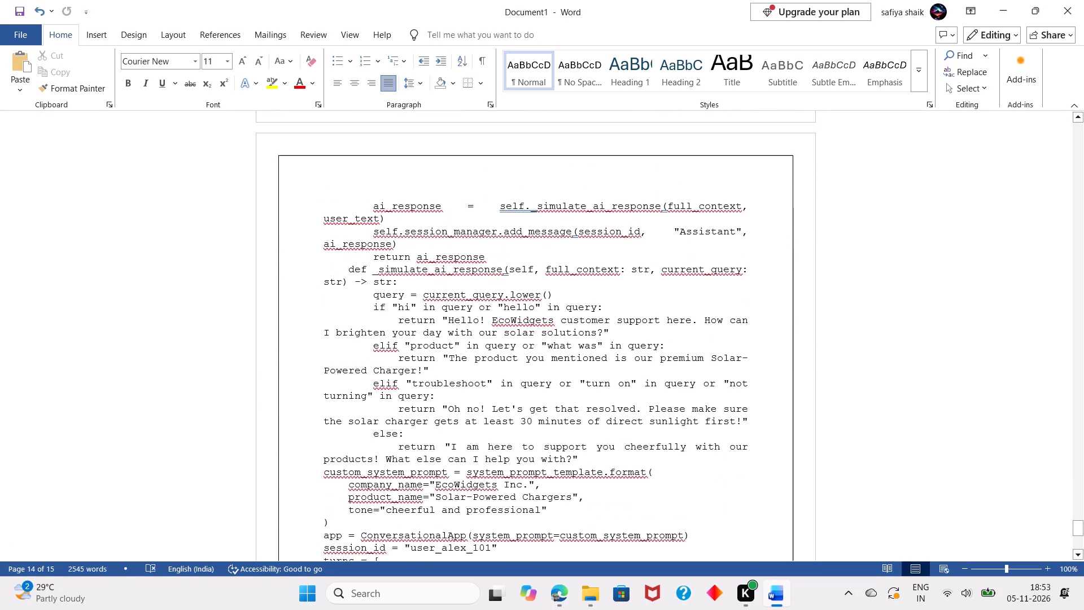
scroll(532, 372, down, 3)
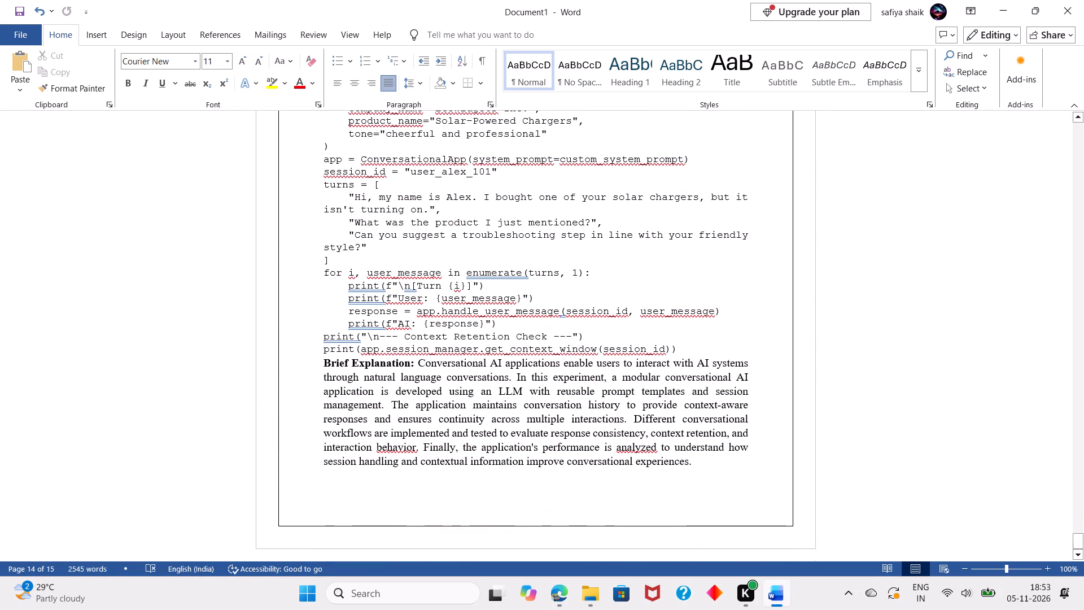
scroll(532, 372, down, 1)
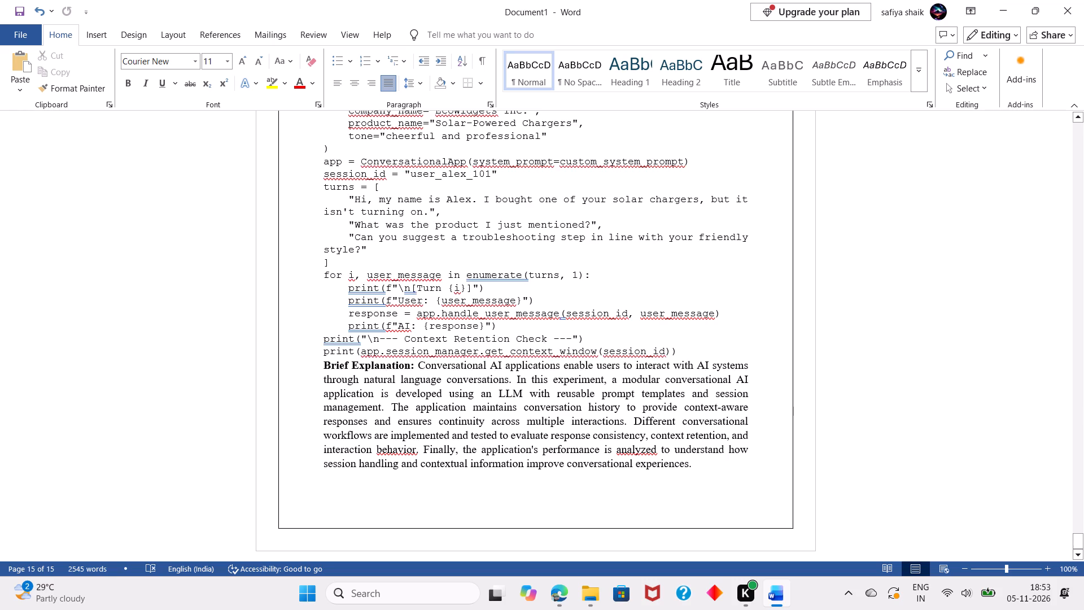
scroll(435, 349, up, 5)
scroll(435, 349, down, 1)
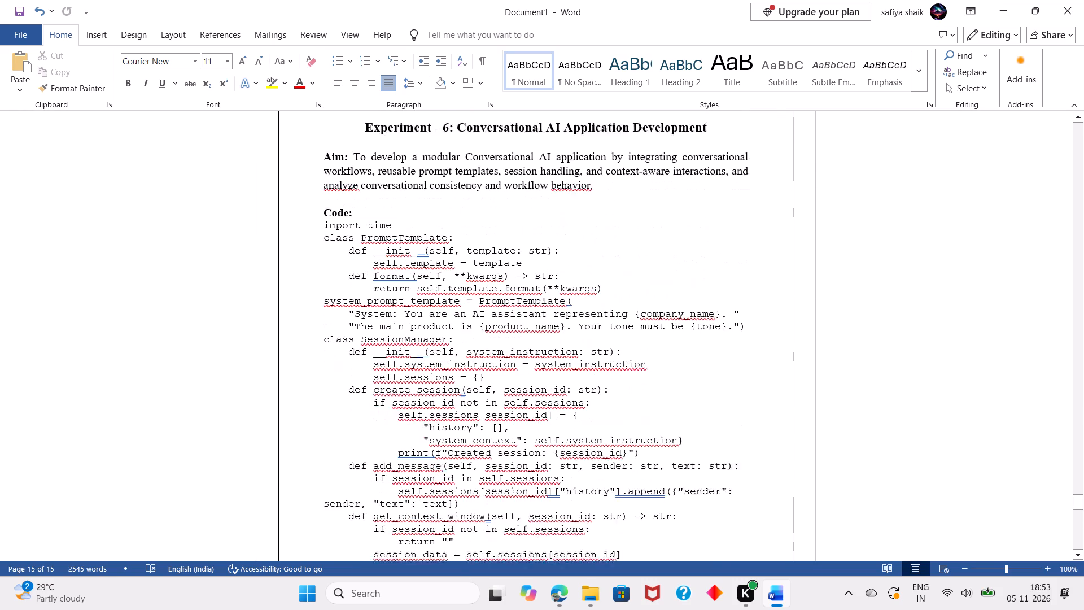
scroll(435, 349, down, 6)
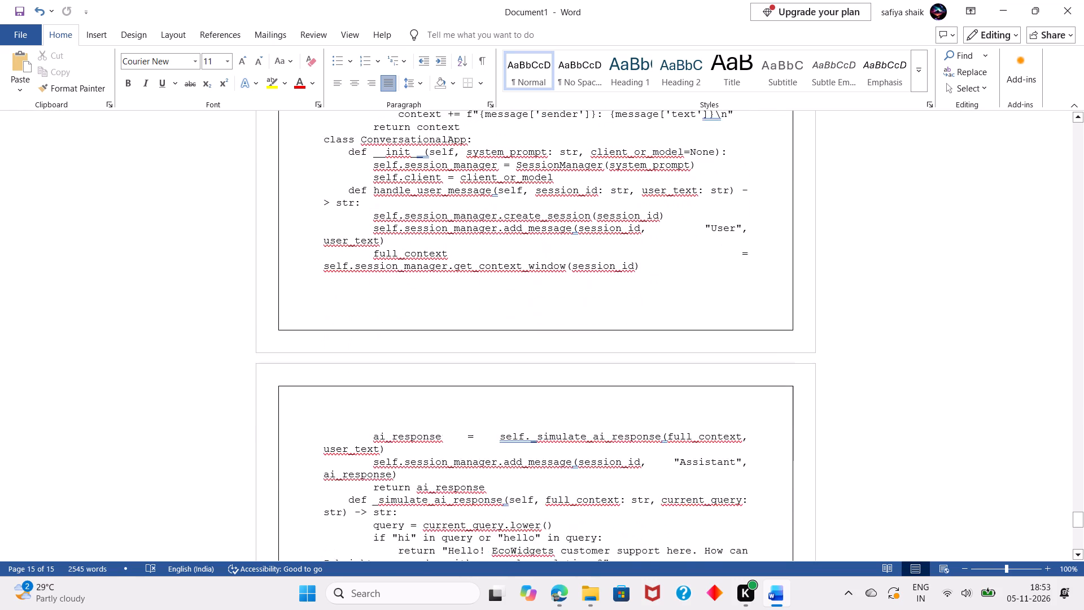
scroll(388, 393, down, 1)
scroll(440, 334, up, 1)
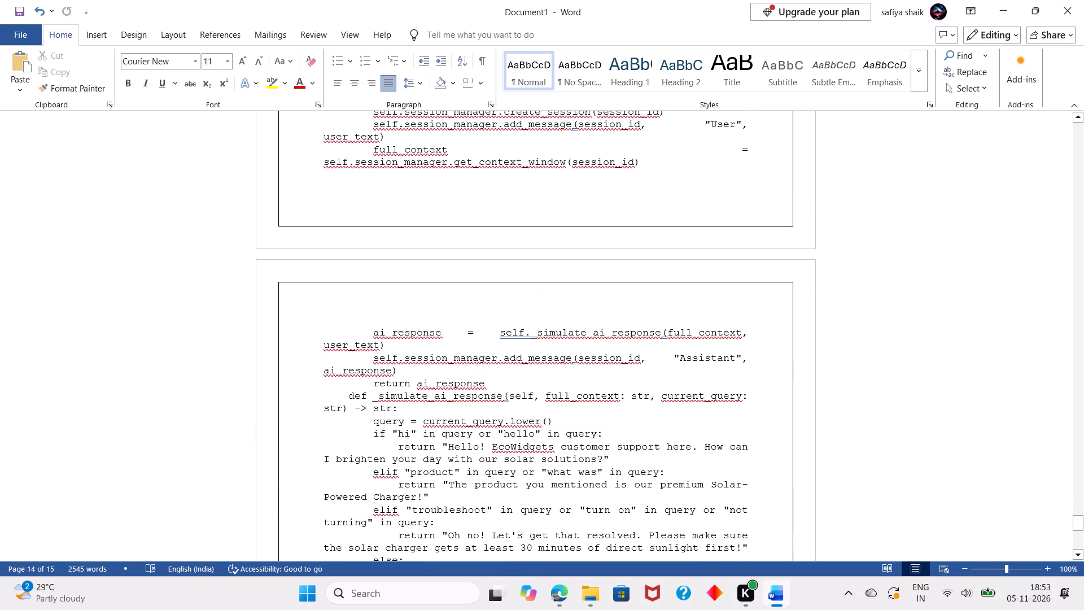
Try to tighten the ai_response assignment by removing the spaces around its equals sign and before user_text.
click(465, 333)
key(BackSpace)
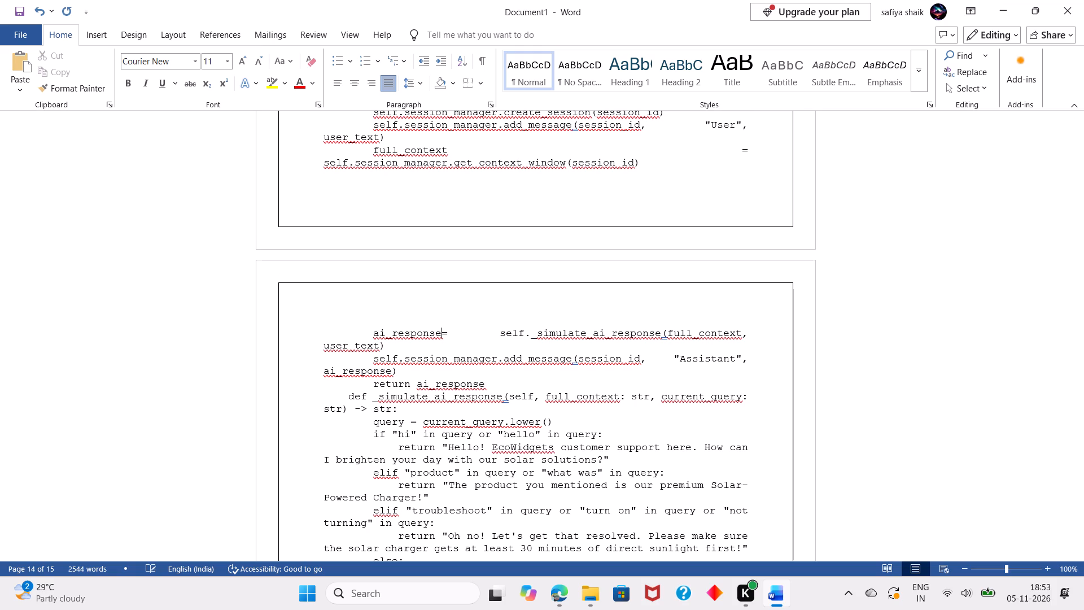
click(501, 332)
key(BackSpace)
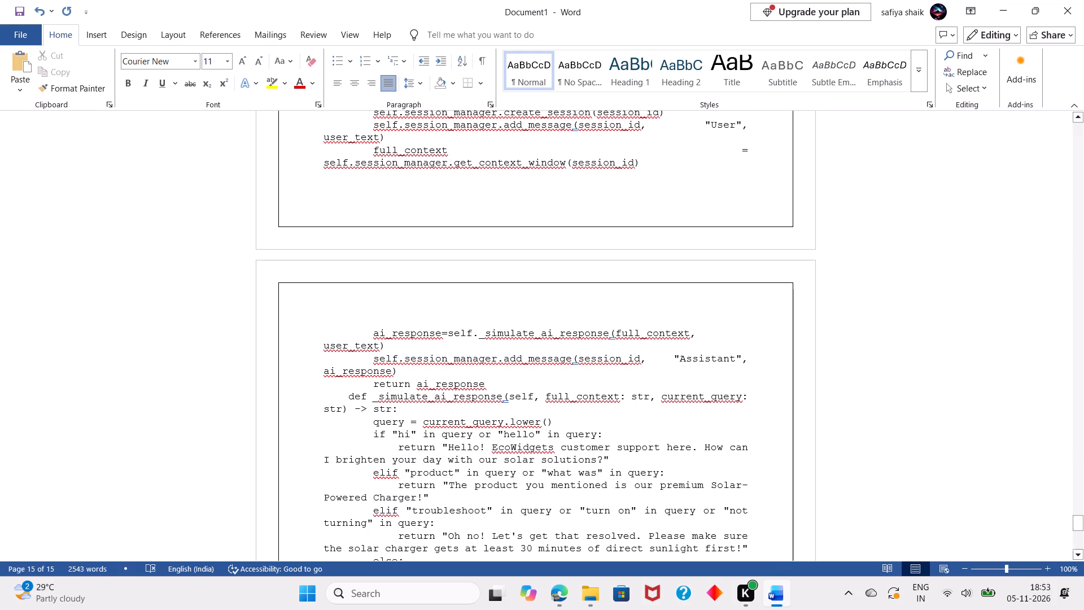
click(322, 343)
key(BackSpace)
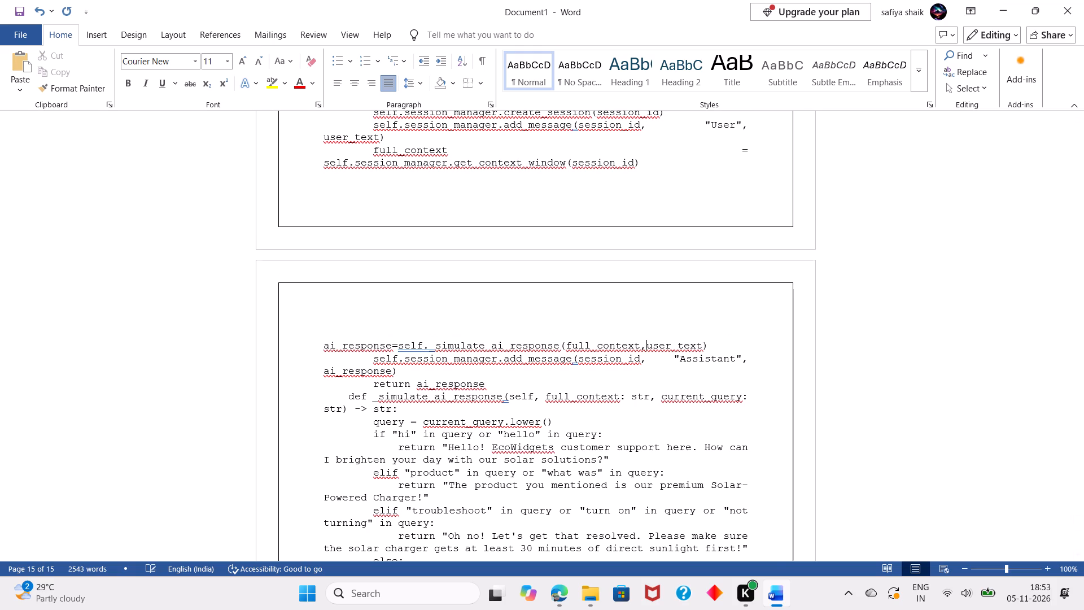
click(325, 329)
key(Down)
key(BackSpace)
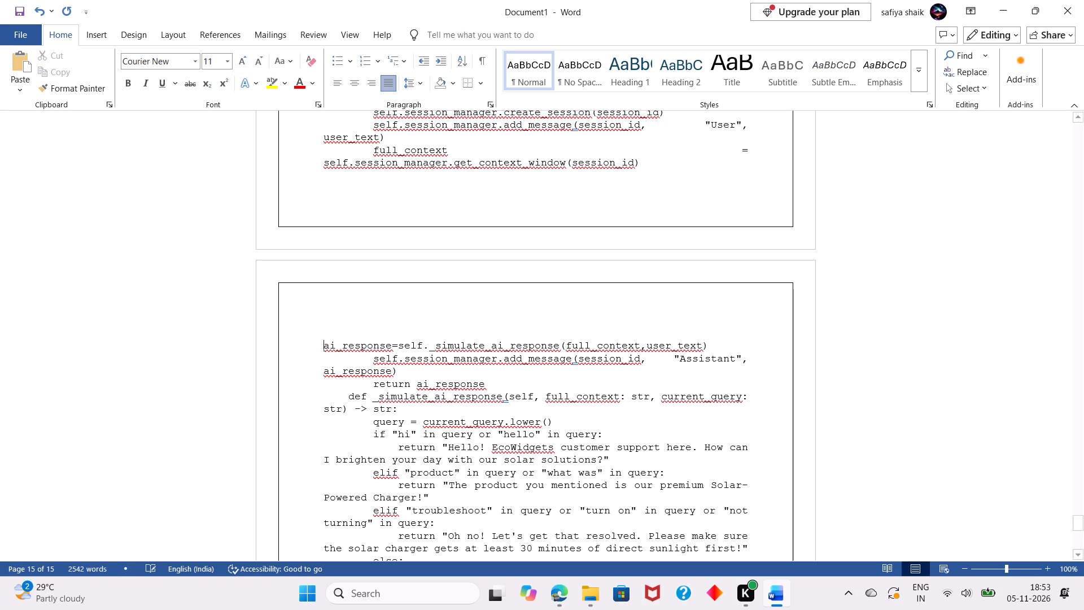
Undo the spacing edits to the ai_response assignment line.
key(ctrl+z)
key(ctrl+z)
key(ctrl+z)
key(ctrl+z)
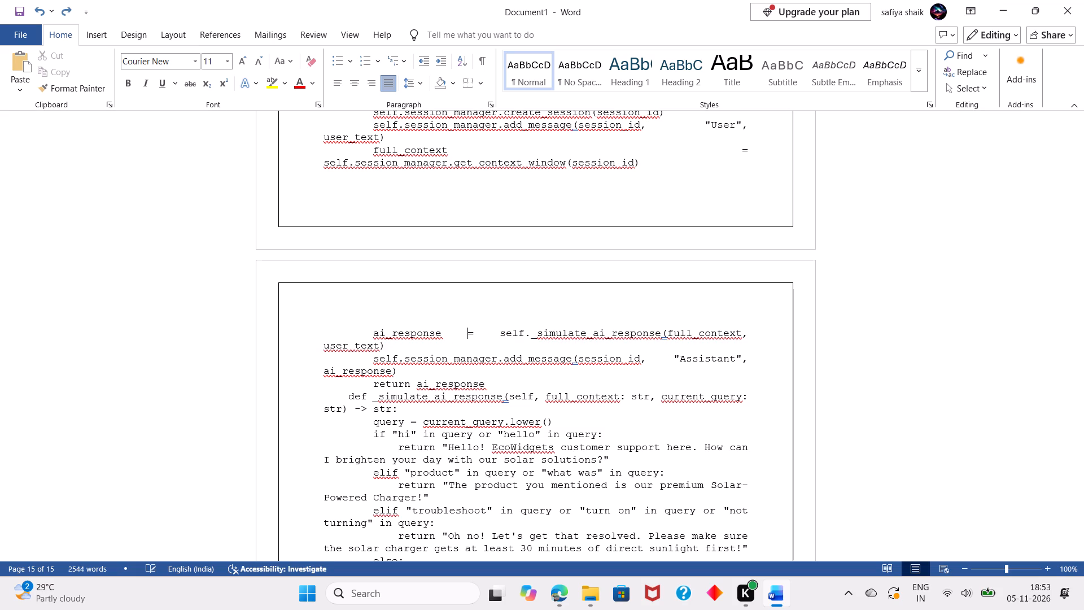
Join the closing square bracket of the turns list onto the end of the preceding style?" line.
scroll(325, 329, down, 2)
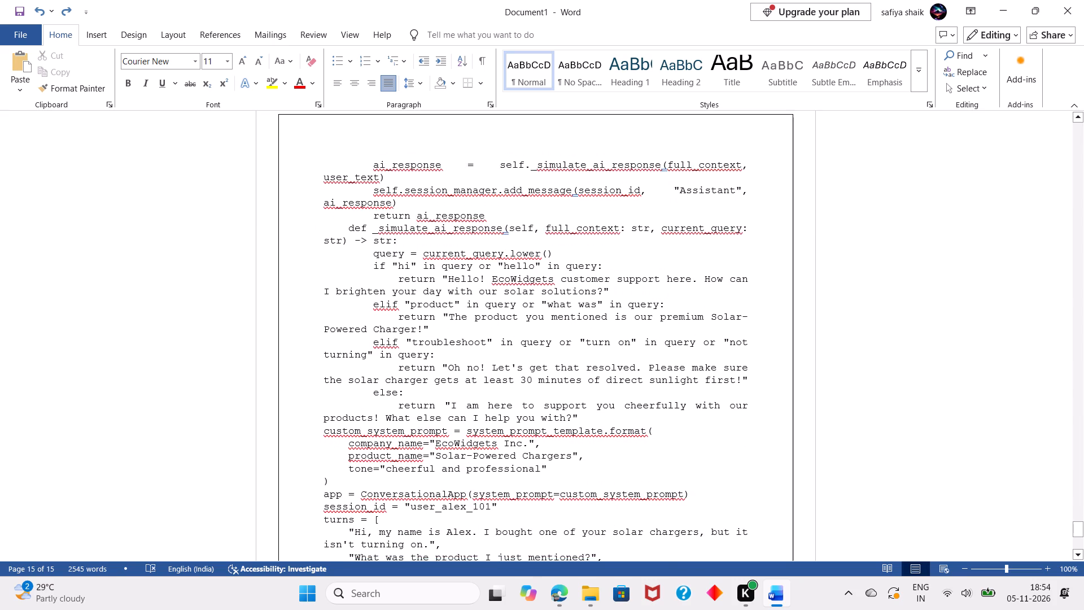
scroll(381, 324, down, 2)
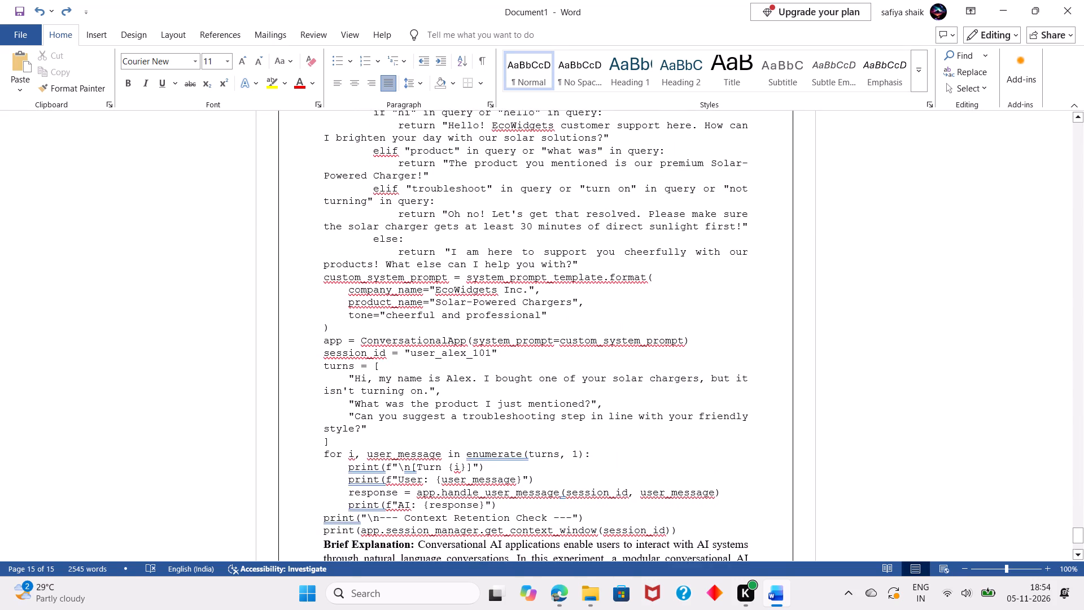
scroll(381, 324, down, 1)
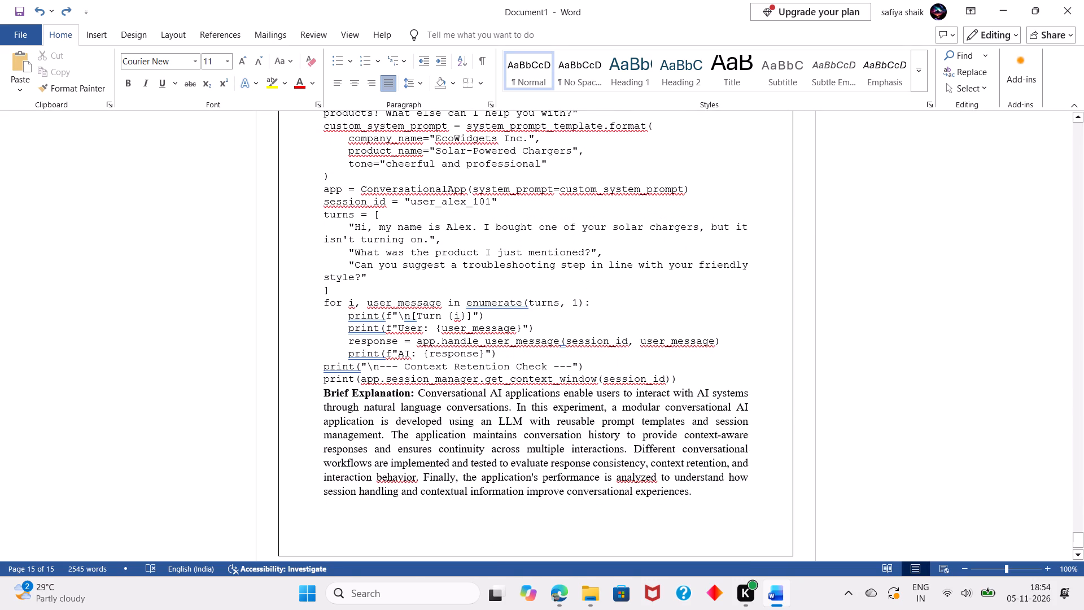
click(324, 292)
key(BackSpace)
Join the closing parenthesis of custom_system_prompt onto the end of the tone="cheerful and professional" line.
scroll(324, 292, down, 1)
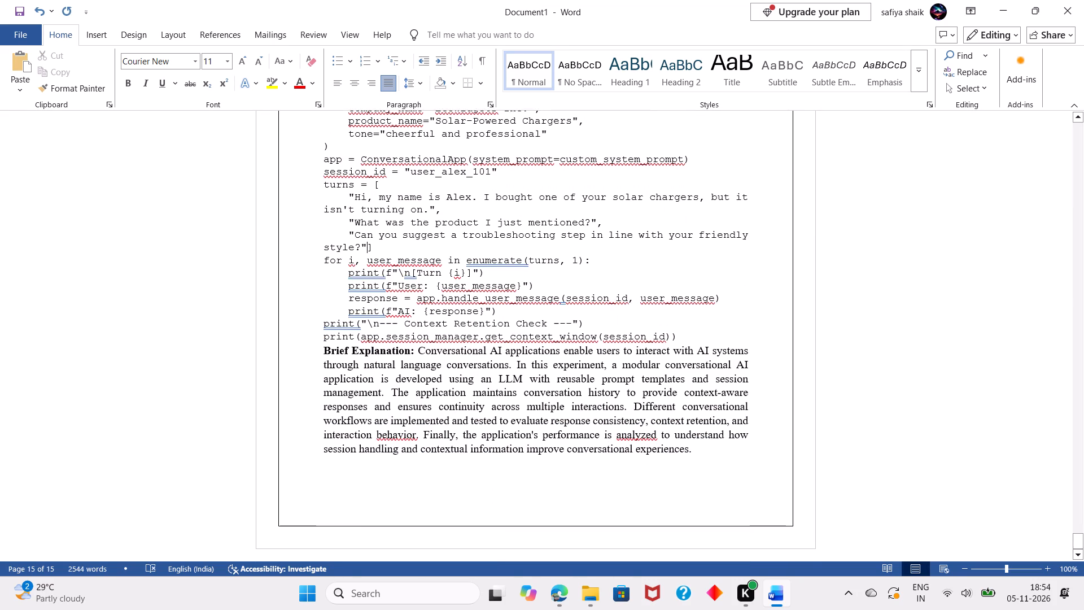
scroll(324, 292, up, 1)
click(323, 289)
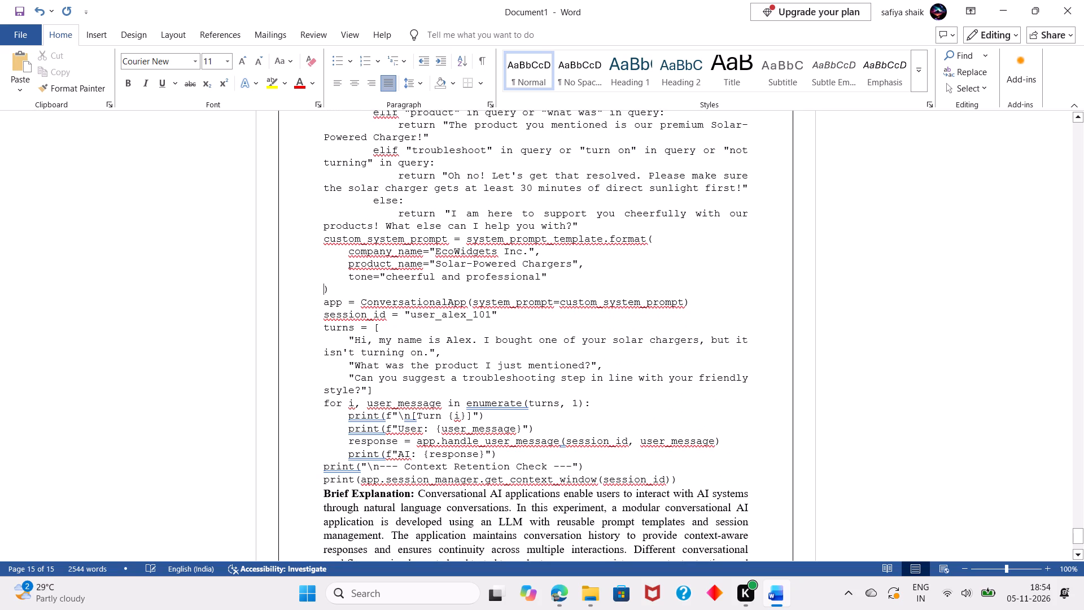
key(BackSpace)
Review the Experiment 6 code listing from its beginning down to the Brief Explanation.
scroll(323, 289, up, 5)
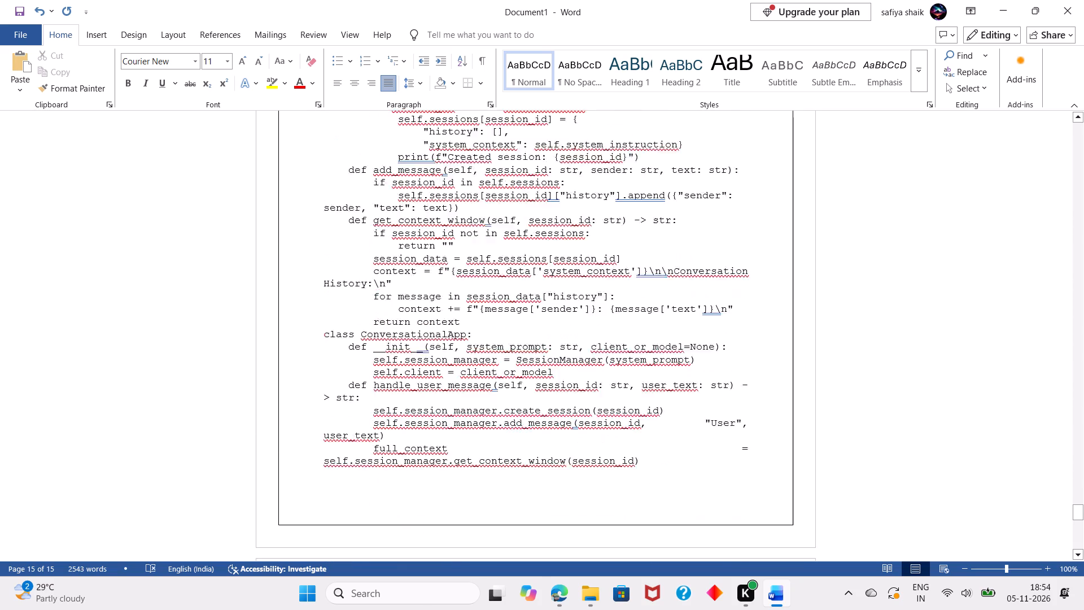
scroll(323, 289, up, 2)
scroll(323, 289, down, 4)
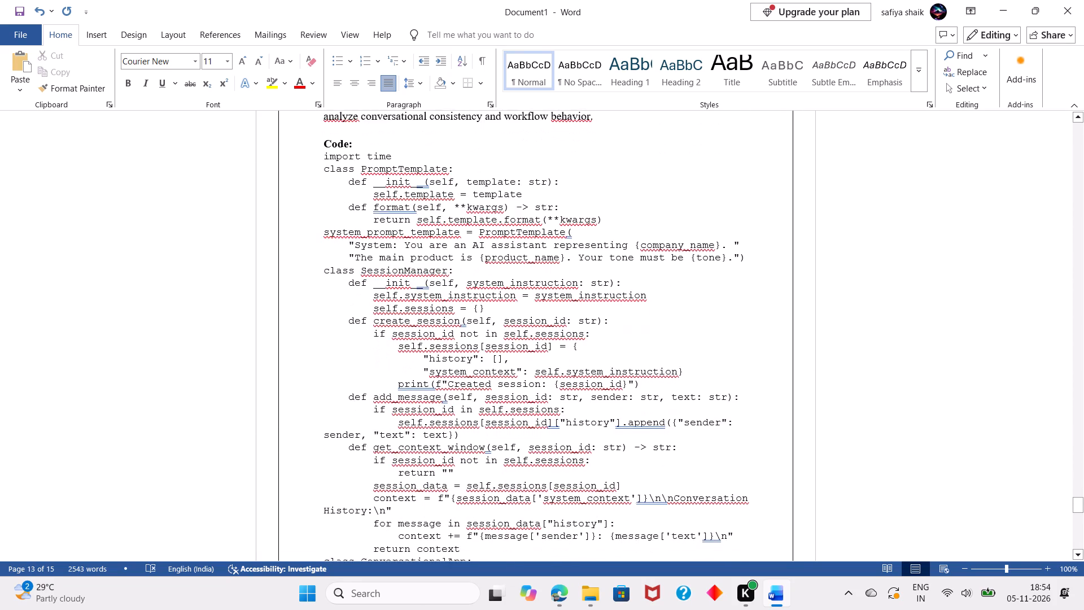
scroll(323, 289, down, 2)
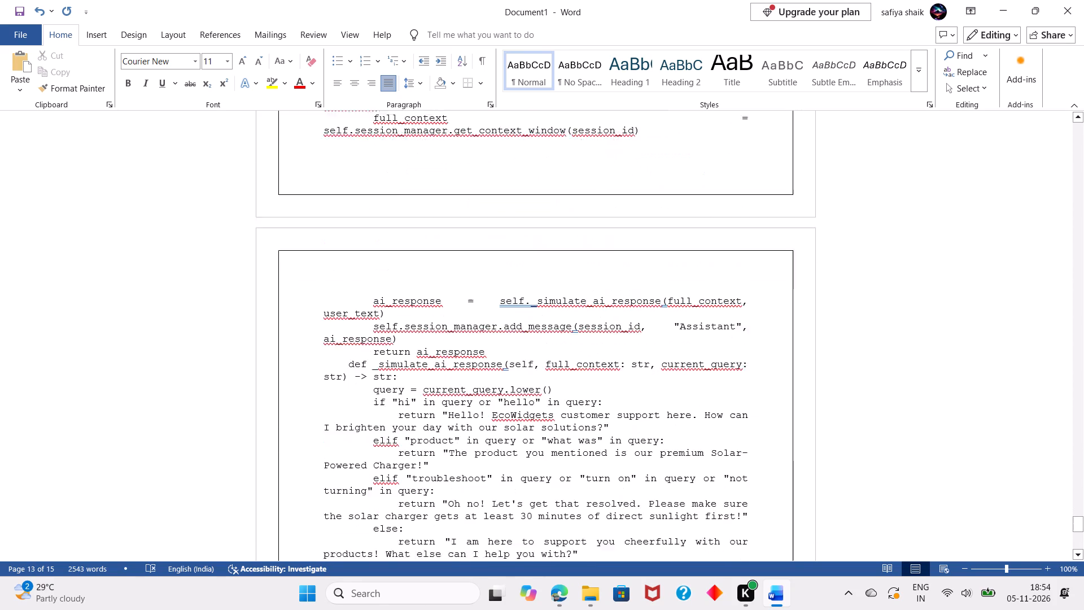
scroll(323, 289, down, 2)
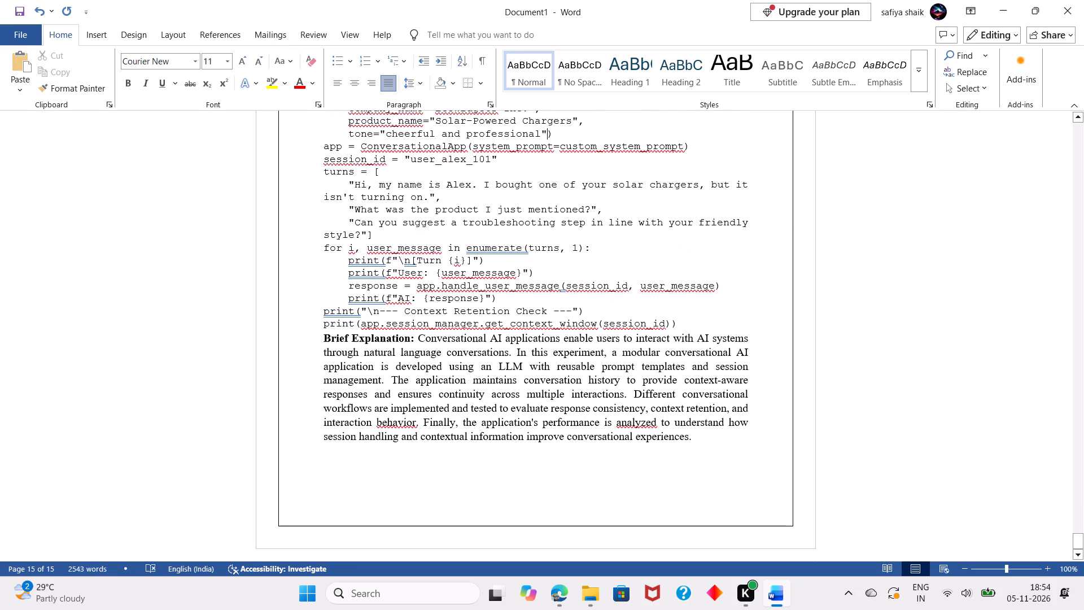
Add a "Results:" label between the last print line of the code and the Brief Explanation, with blank lines around it.
click(677, 322)
key(Return)
key(Return)
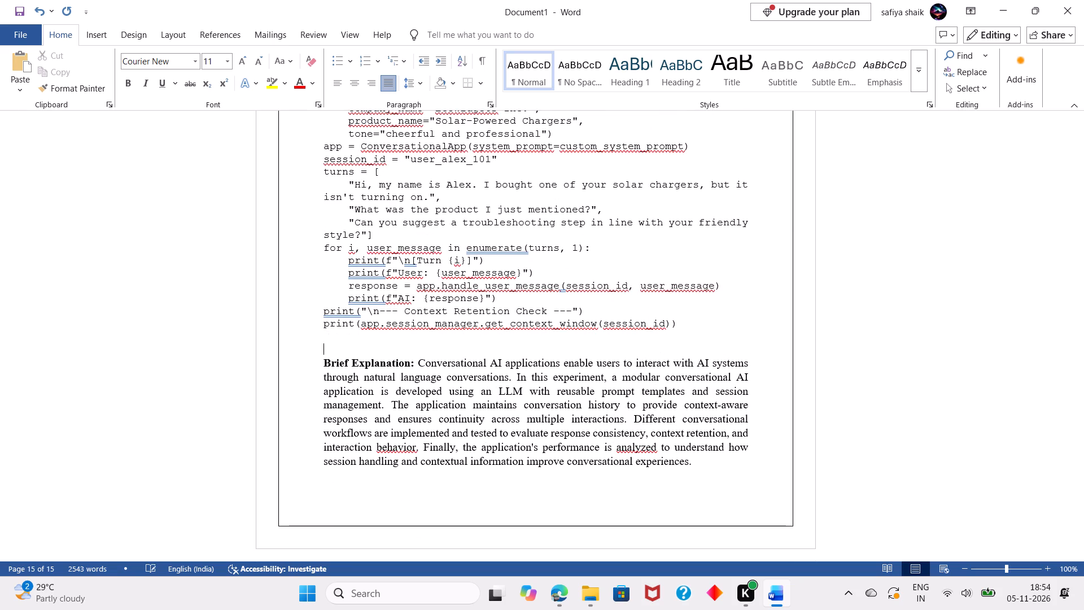
text(Results:)
key(Return)
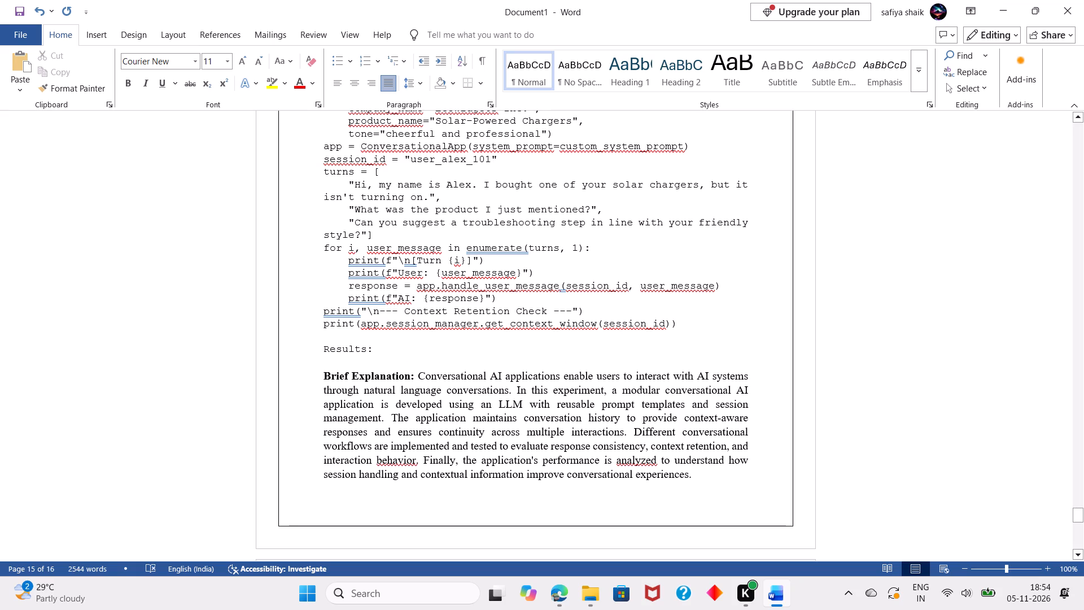
Format the Results: label as bold Times New Roman, size 12.
drag(375, 351, 300, 351)
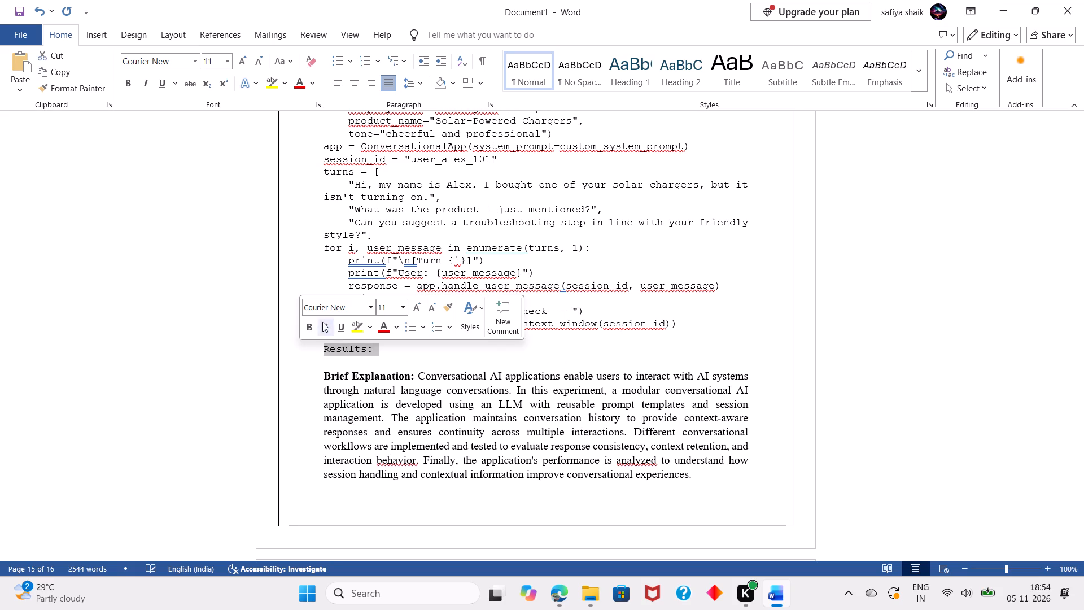
click(308, 328)
click(372, 309)
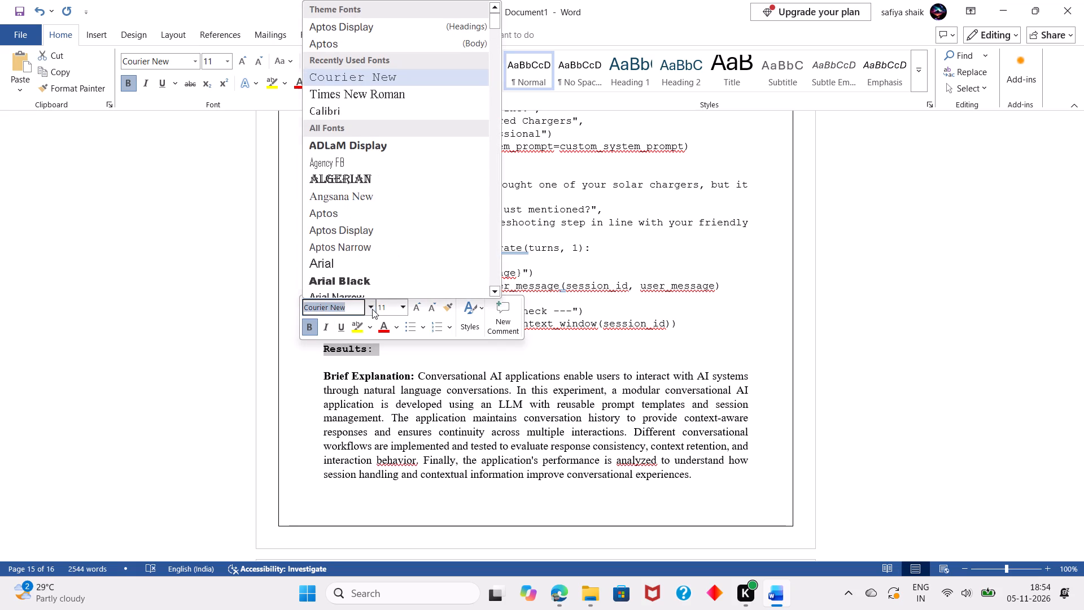
click(349, 91)
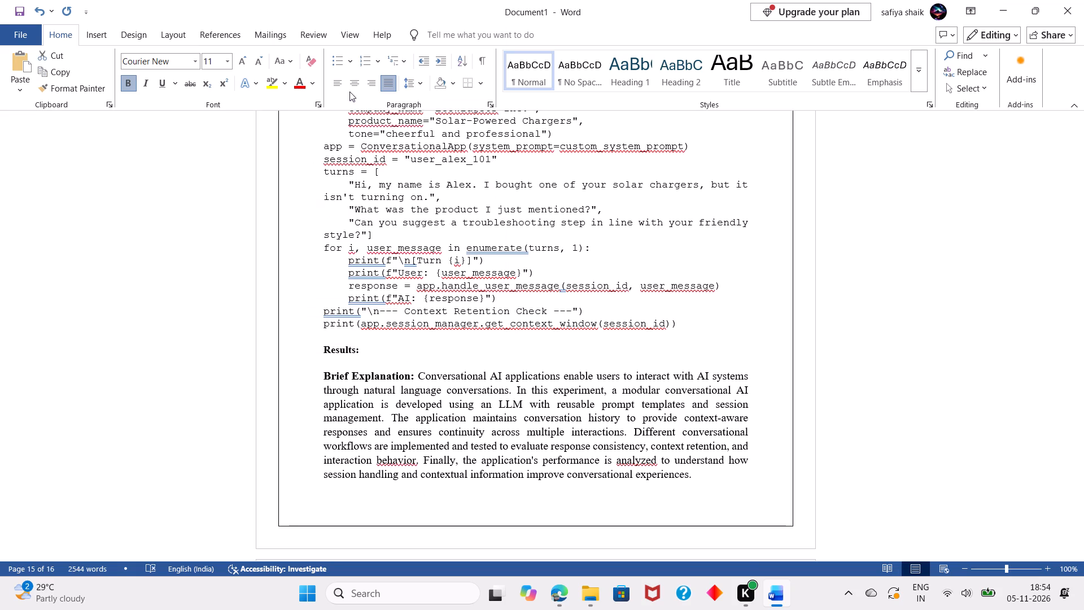
click(227, 61)
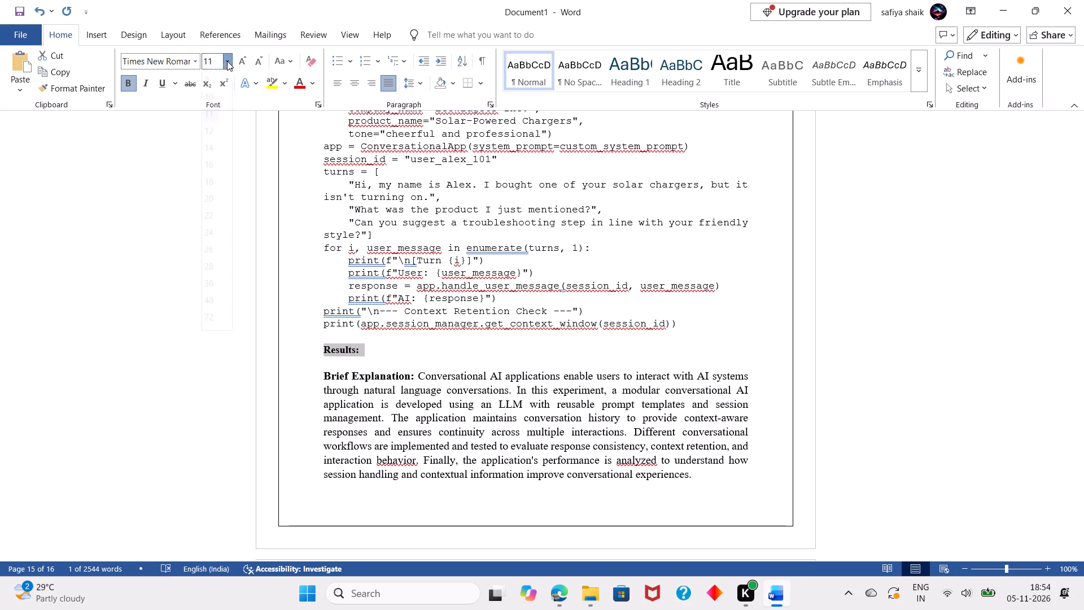
click(211, 148)
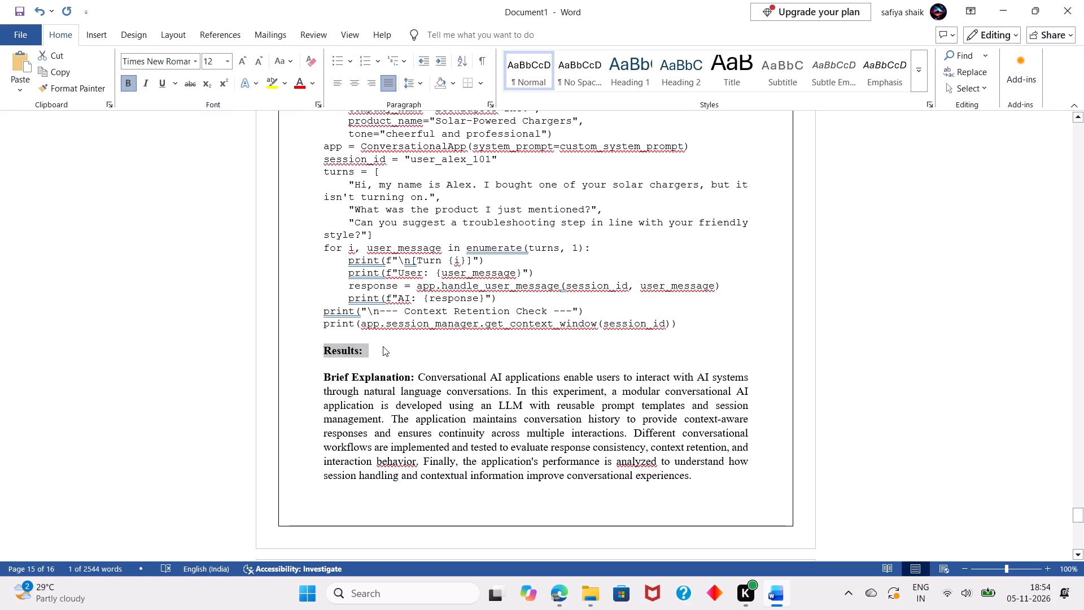
click(383, 346)
Push the Results: label to the top of the next page with blank lines, leaving an empty line below it.
click(322, 348)
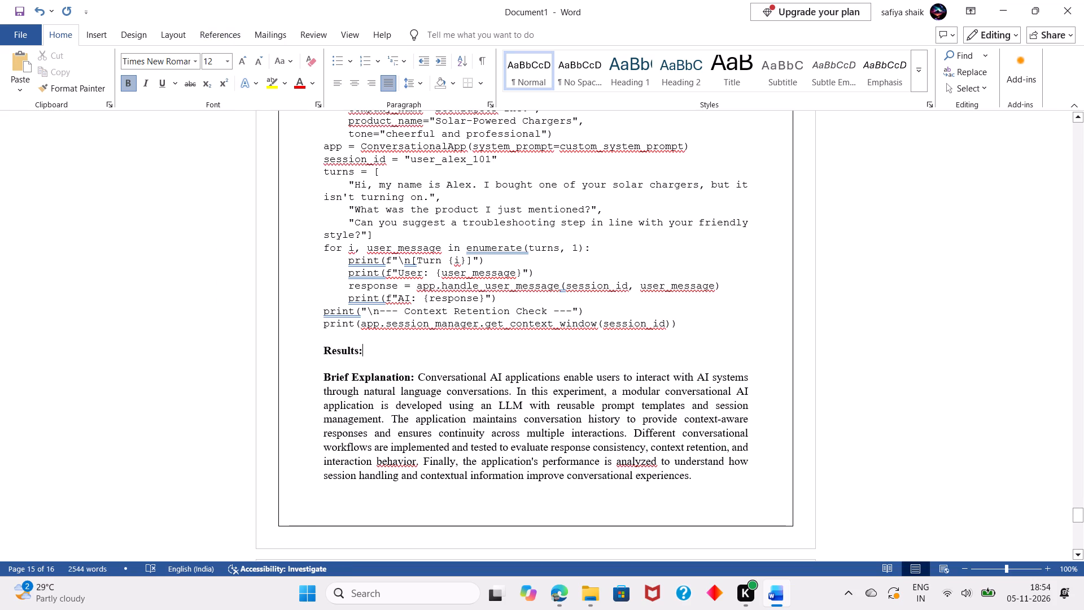
key(Return)
key(Return)
key(Return)
key(Return)
key(Return)
key(Return)
key(Return)
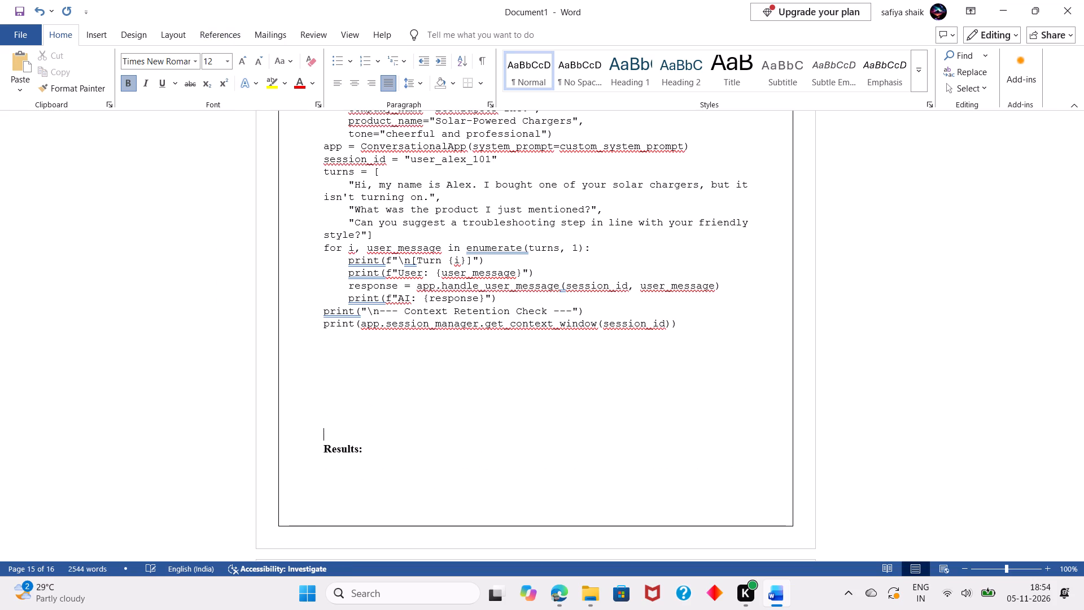
key(Return)
key(Return)
scroll(322, 348, down, 2)
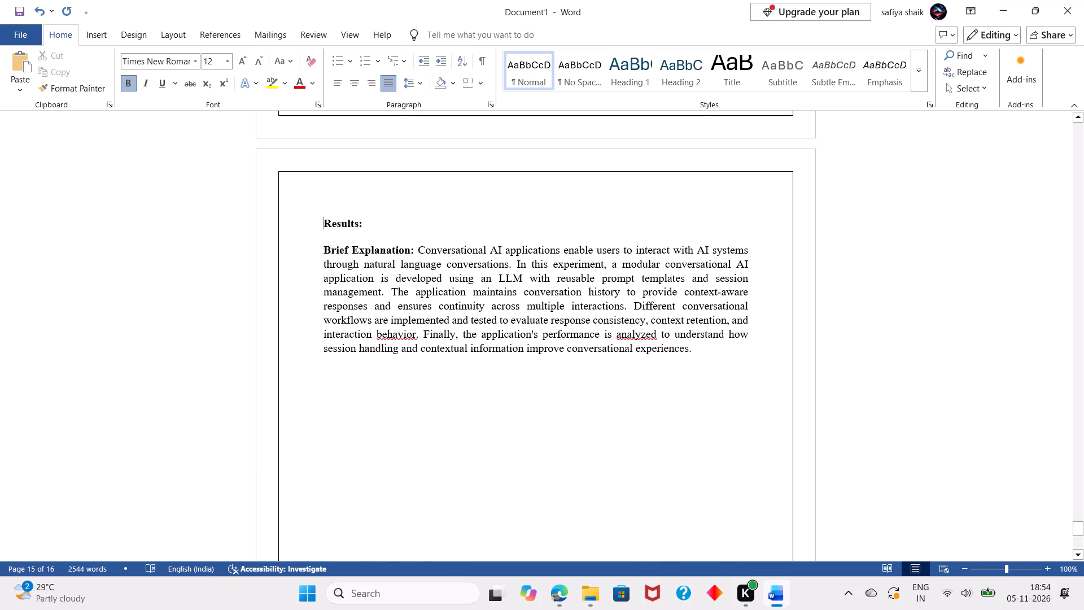
click(388, 221)
key(Return)
key(Return)
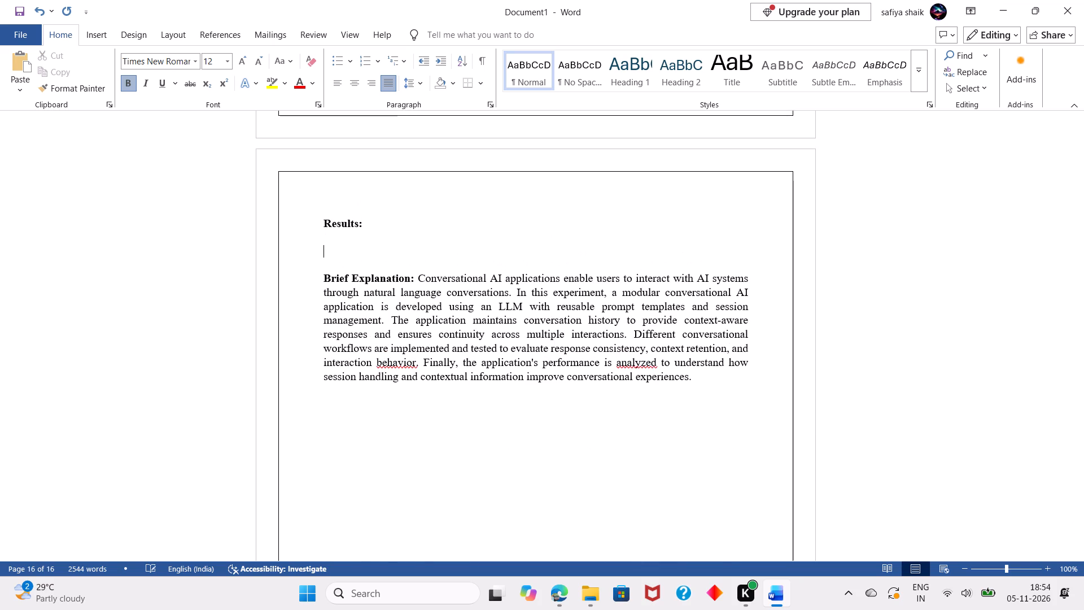
Switch to the genai-6.ipynb Colab notebook and capture its full output, from [Turn 1] to the last Assistant line, as a screenshot.
key(alt+Tab)
click(451, 6)
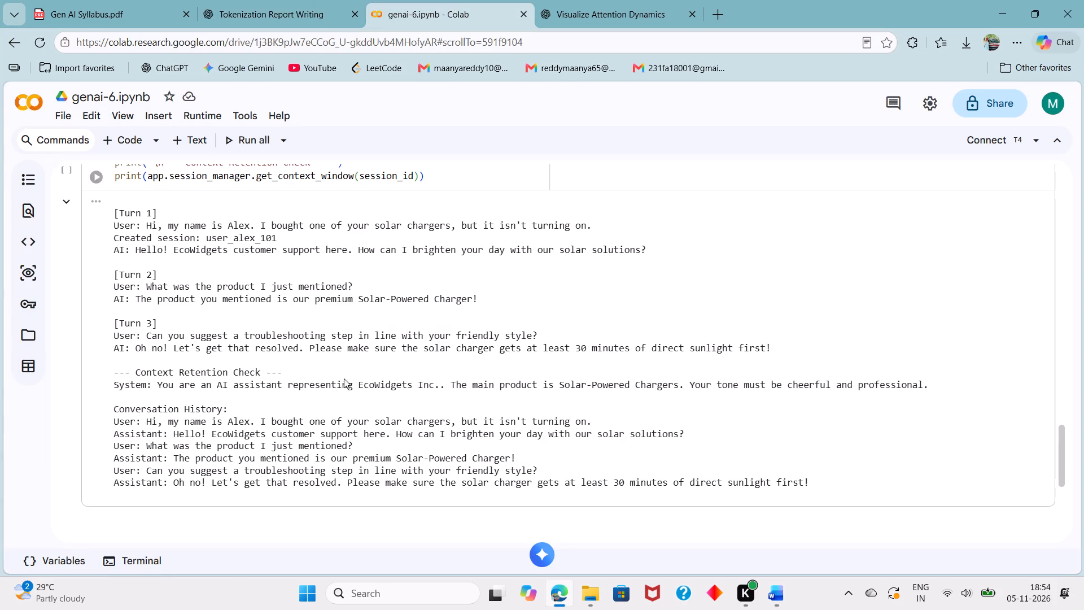
key(Print)
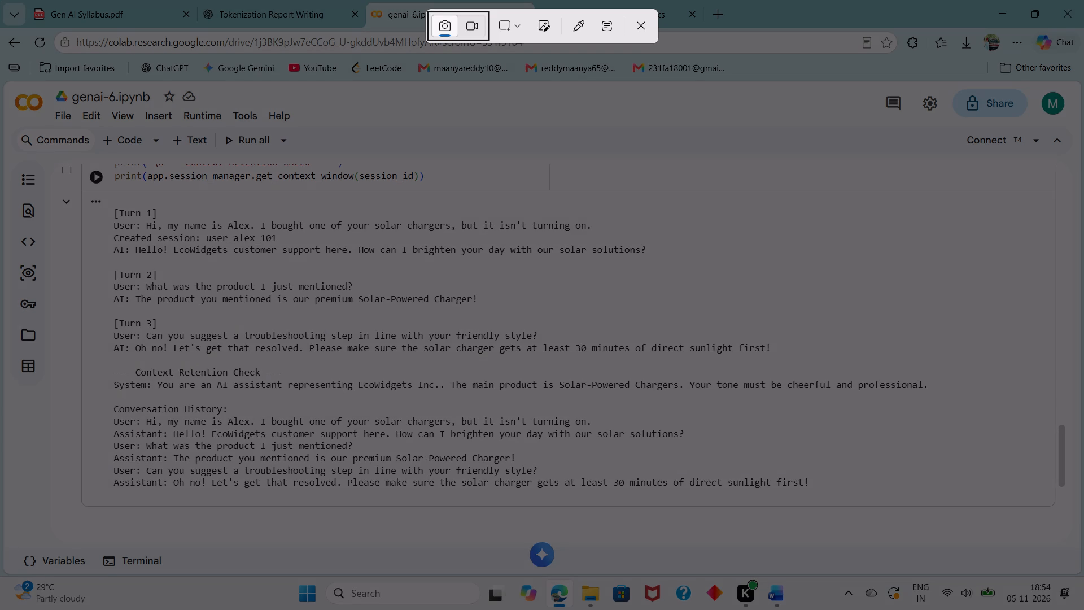
drag(112, 203, 400, 496)
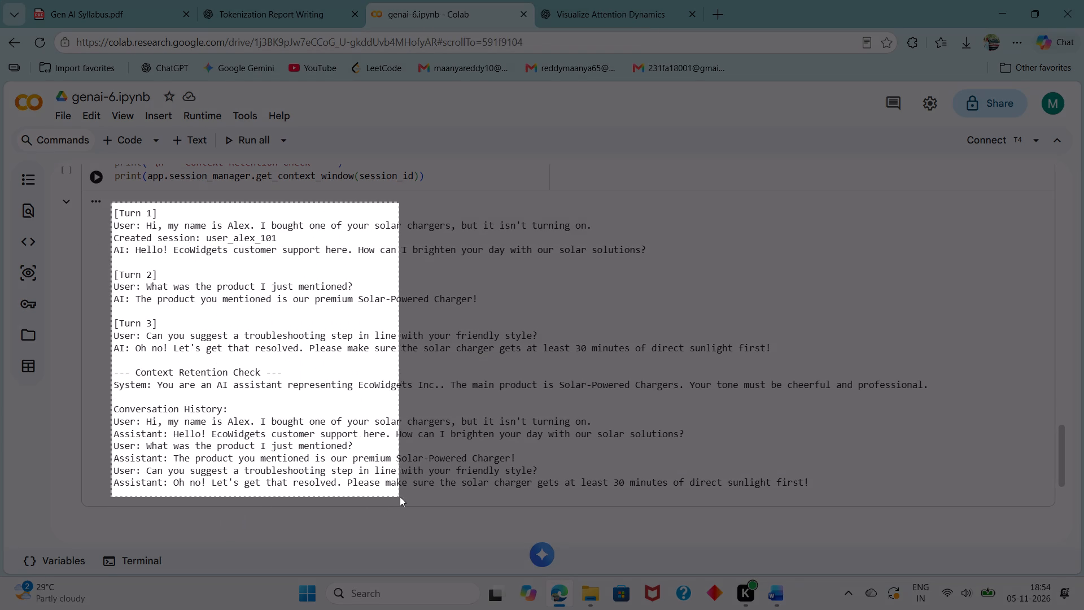
drag(400, 496, 560, 497)
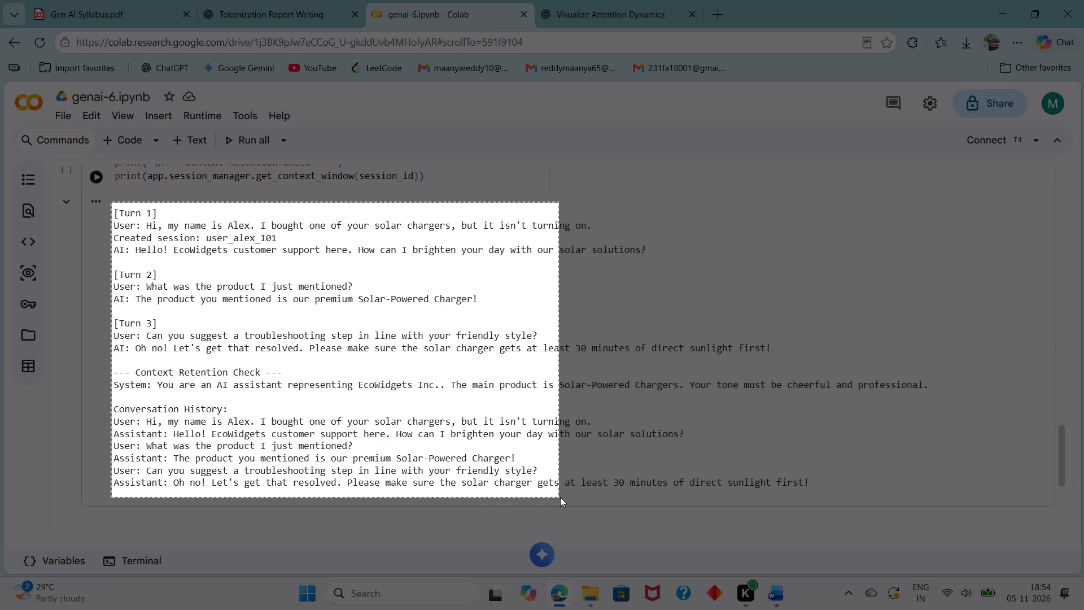
drag(560, 497, 754, 498)
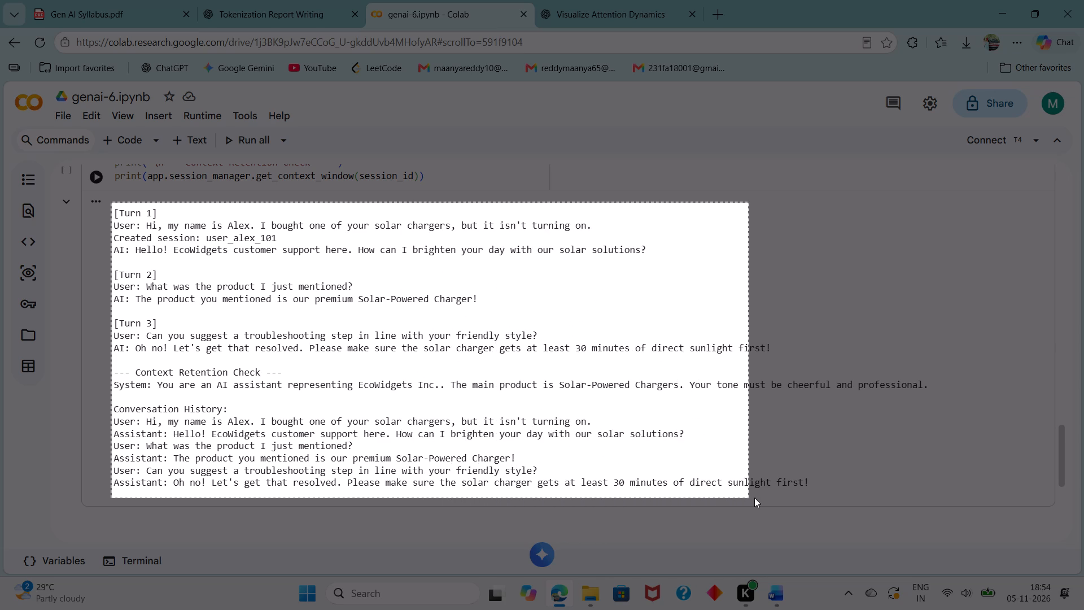
drag(754, 498, 935, 499)
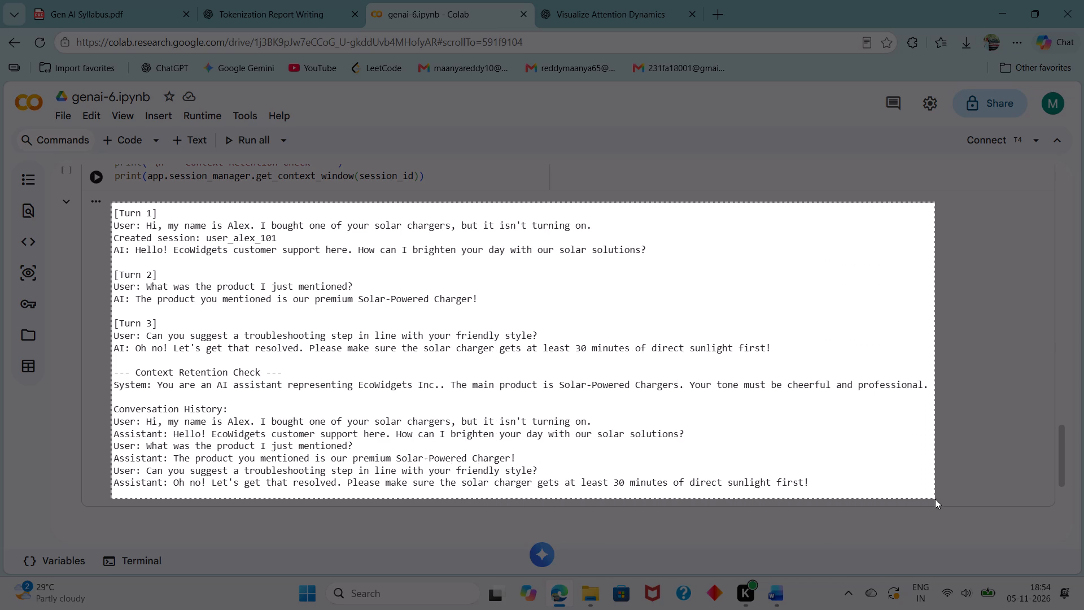
drag(935, 499, 931, 499)
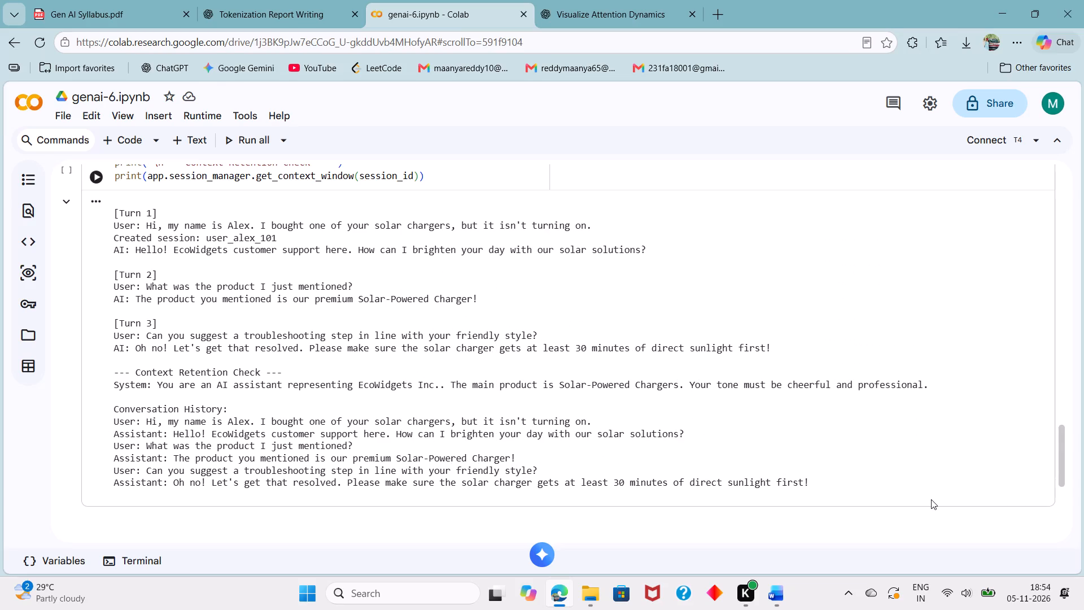
Switch to Word and paste the captured output picture under the Results: label of Experiment 6.
click(771, 599)
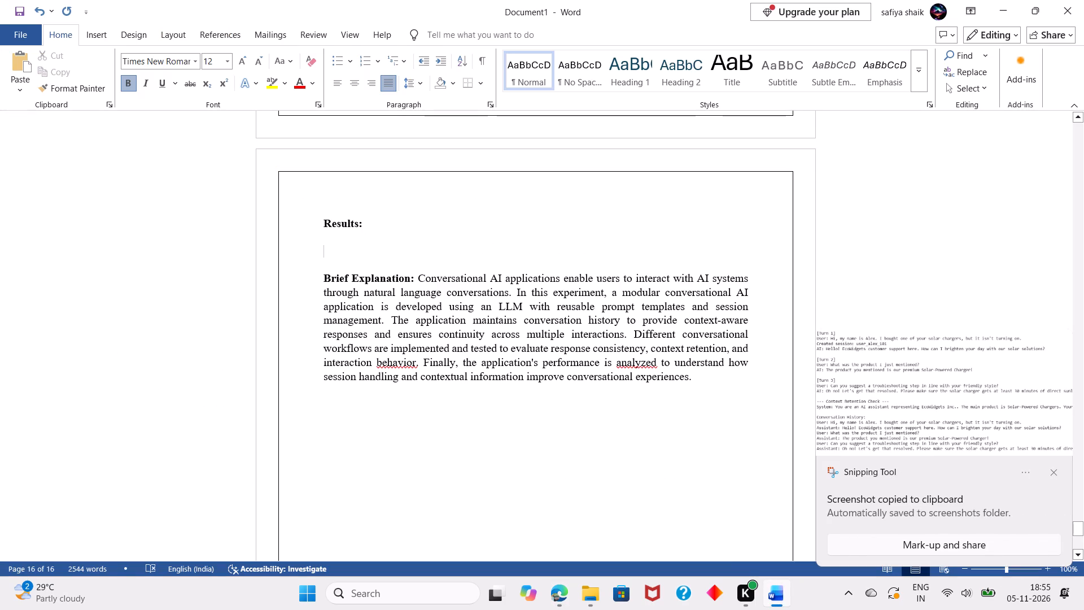
key(ctrl+v)
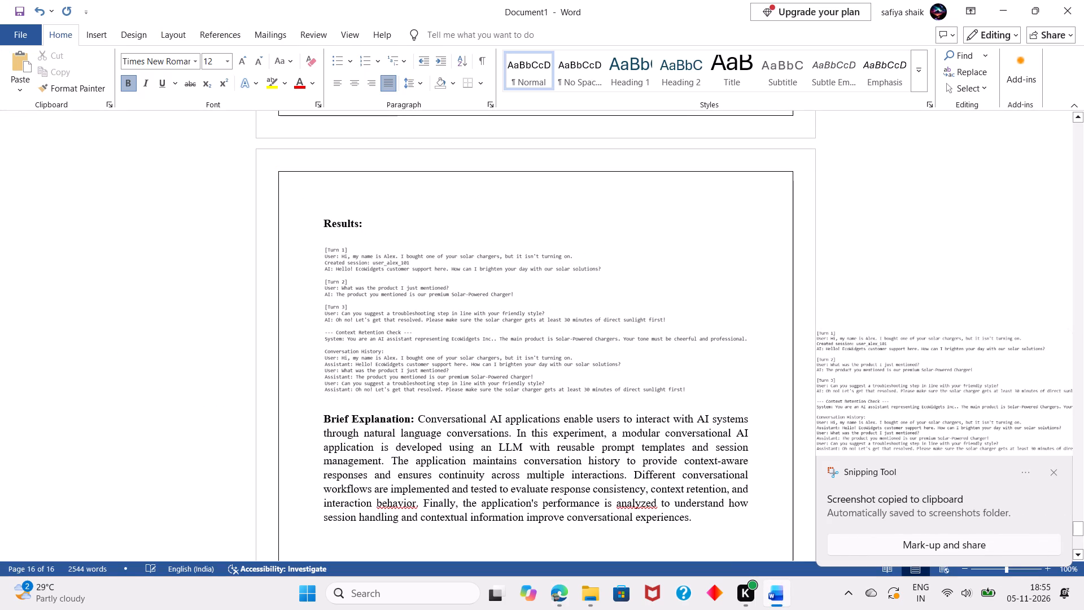
click(436, 323)
click(307, 401)
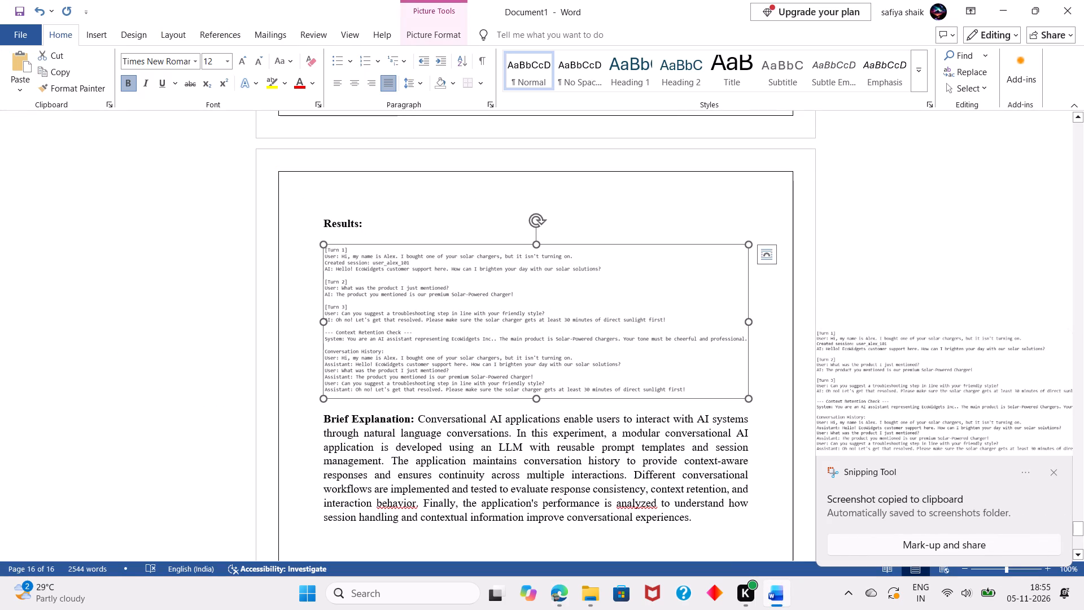
Review the record from the Experiment 5 heading through its results and Experiment 6 to the end of the document.
scroll(307, 401, up, 10)
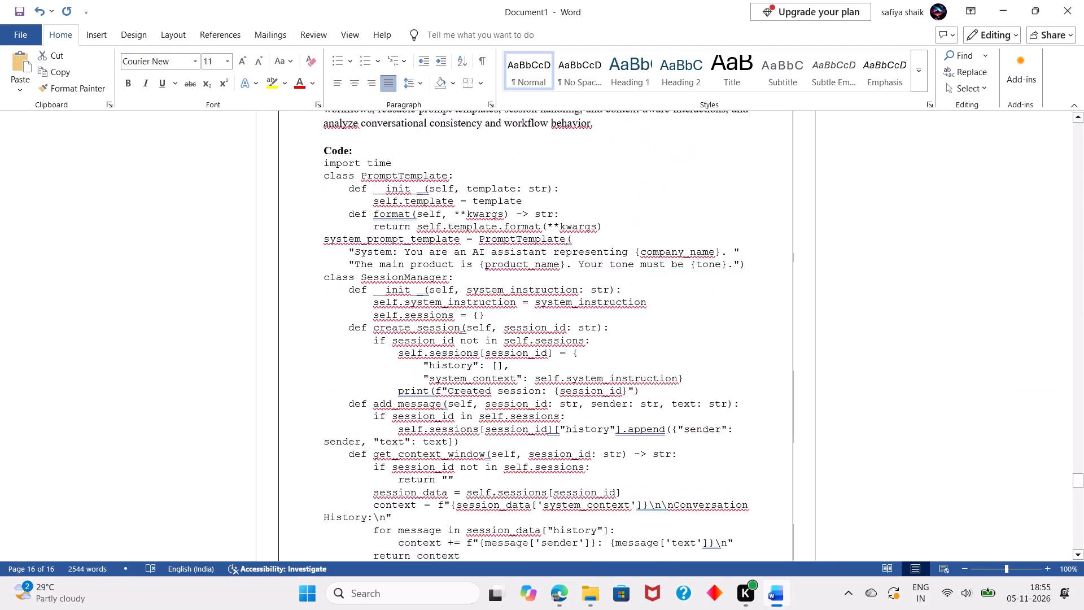
scroll(307, 401, up, 2)
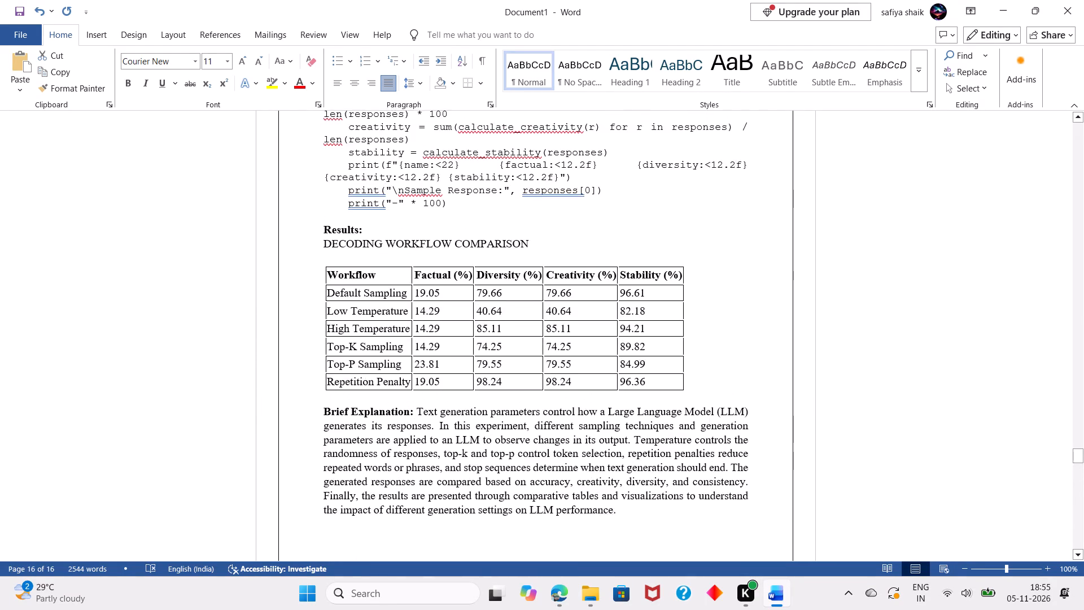
scroll(307, 401, up, 1)
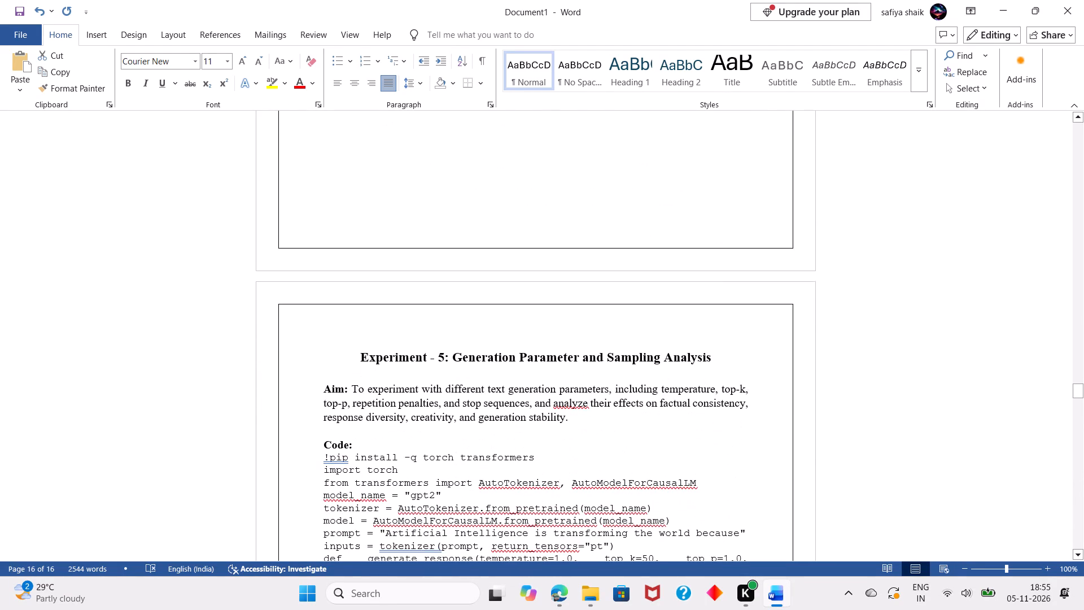
scroll(307, 401, down, 5)
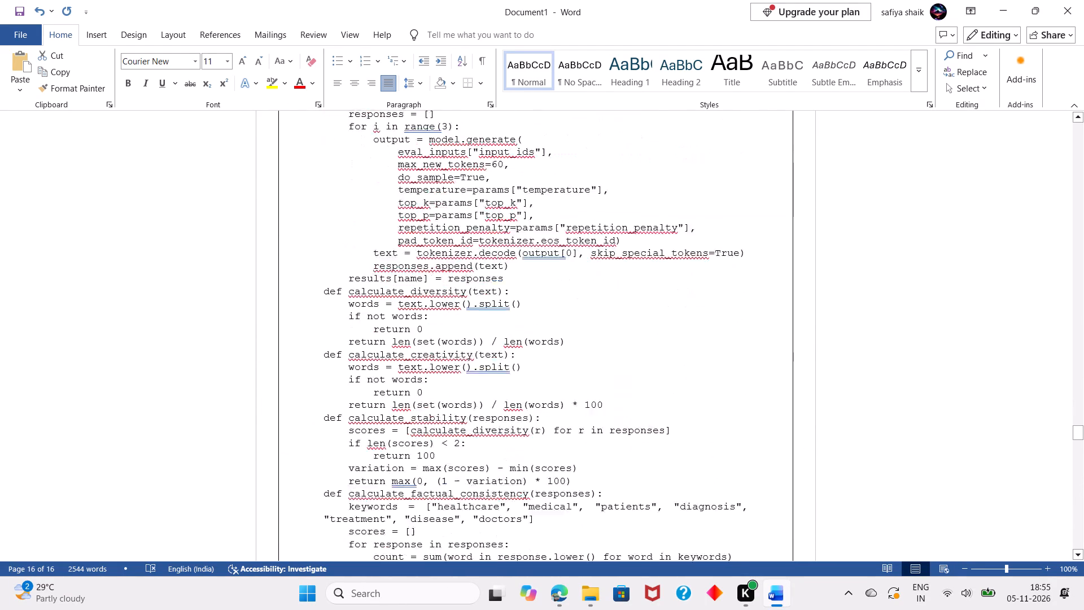
scroll(307, 401, down, 5)
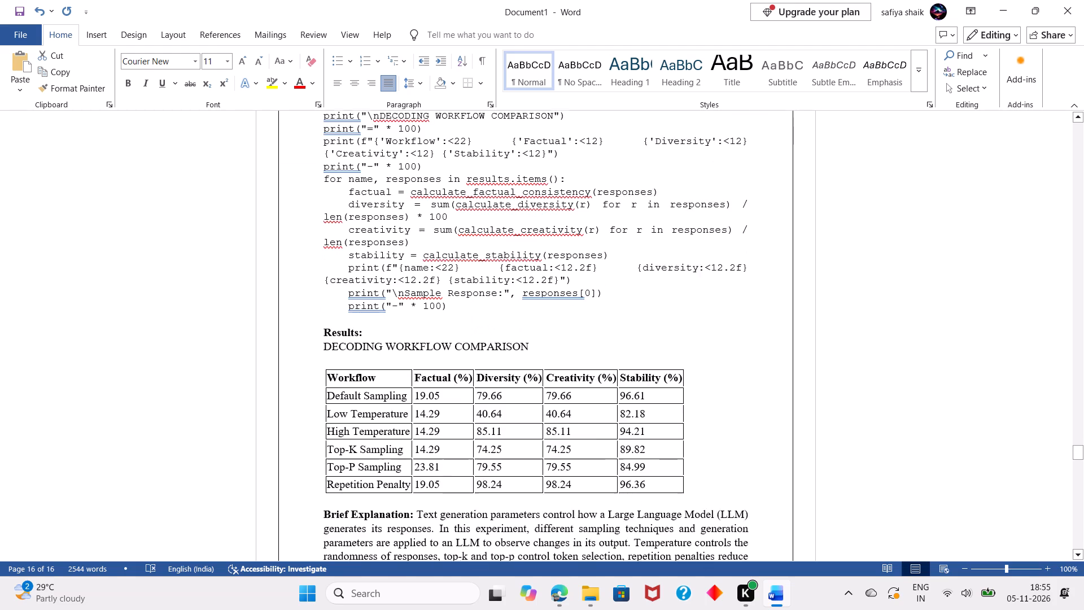
scroll(307, 401, down, 4)
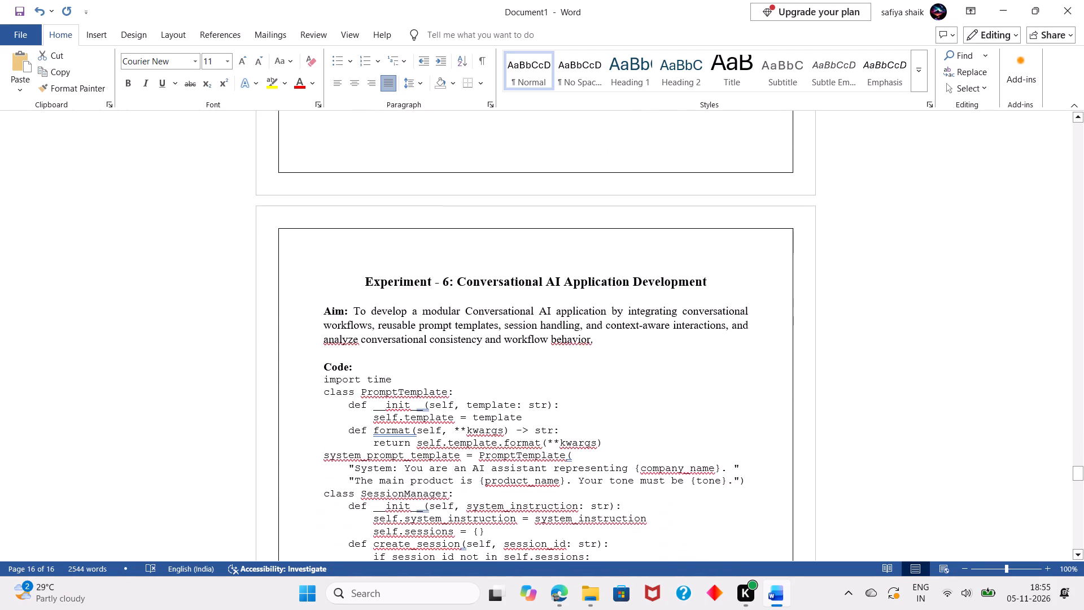
scroll(307, 401, down, 5)
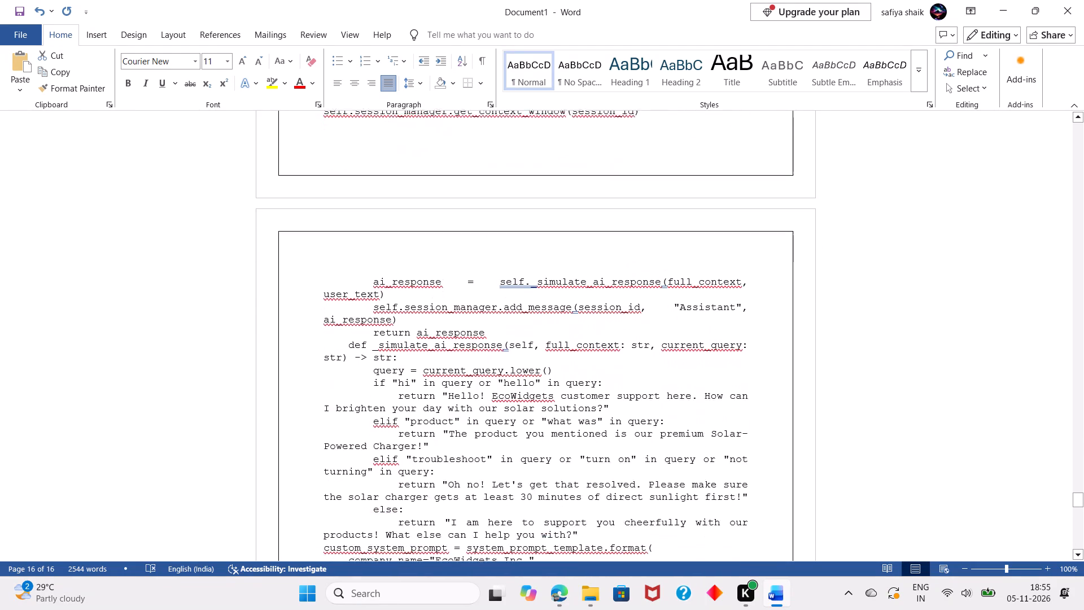
scroll(307, 401, down, 2)
scroll(307, 401, up, 1)
scroll(307, 401, down, 1)
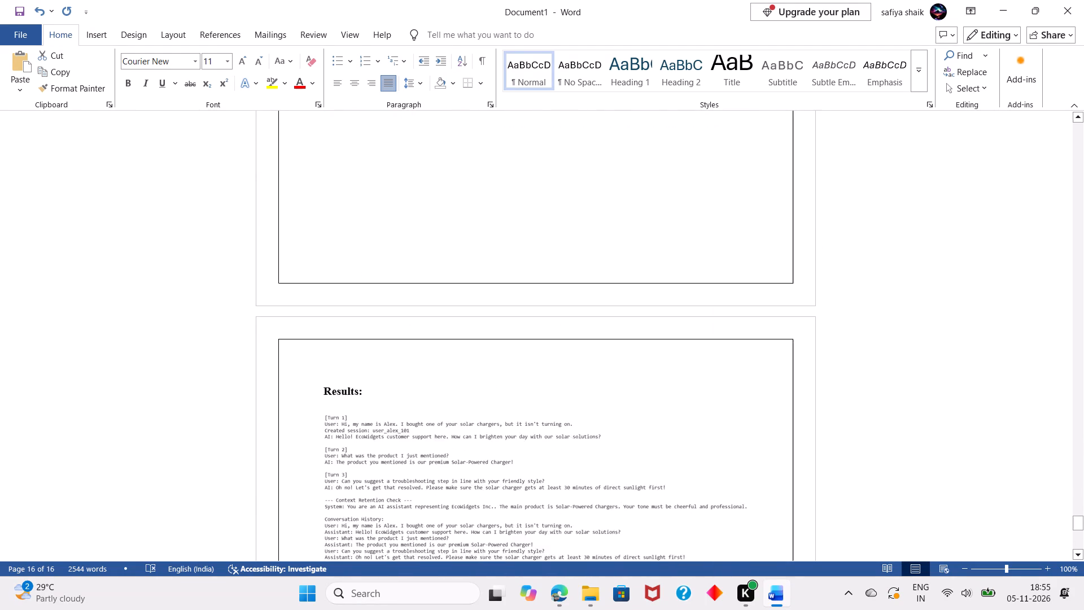
scroll(307, 401, down, 3)
Add blank lines after Experiment 6's Brief Explanation until a new page starts, and place the cursor at its top.
click(351, 392)
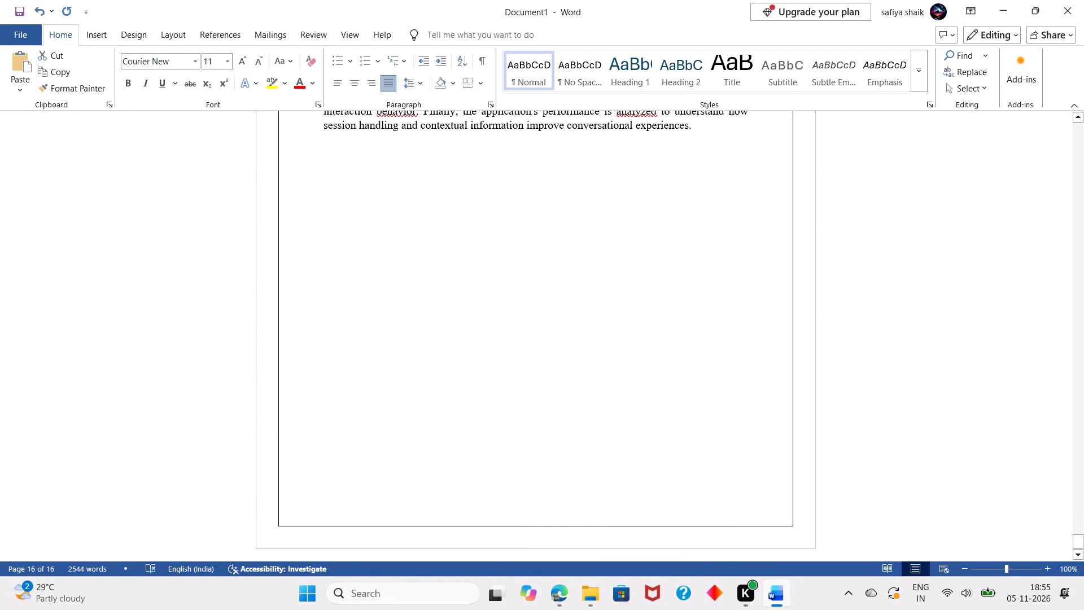
key(Return)
key(Return)
key(Return)
key(Return)
key(Return)
key(Return)
key(Return)
key(Return)
key(Return)
key(Return)
key(Return)
key(Return)
key(Return)
key(Return)
key(Return)
key(Return)
key(Return)
key(Return)
key(Return)
key(Return)
key(Return)
key(Return)
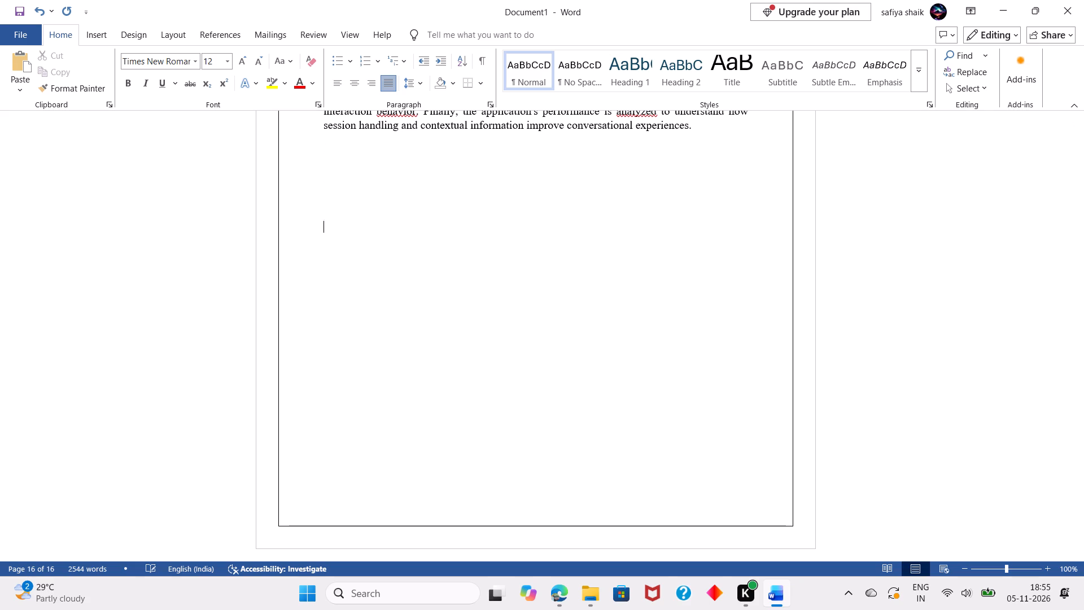
key(Return)
key(Up)
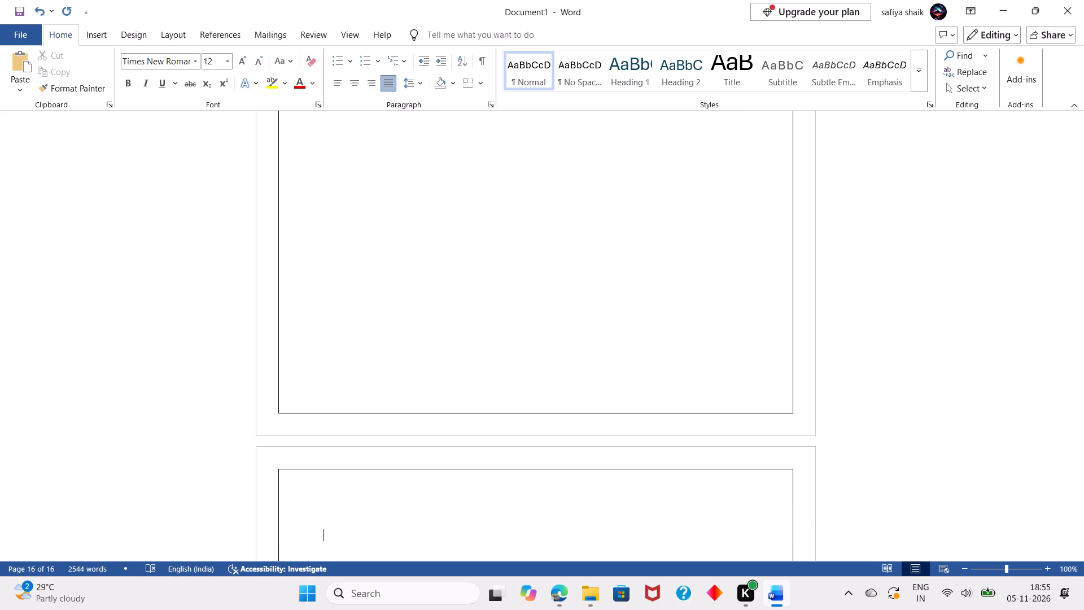
key(Up)
key(Up)
key(Down)
Switch to Gen AI Syllabus.pdf in Edge and copy the heading and description of Experiment 7: API Integration and Tool Calling.
key(alt+Tab)
click(64, 4)
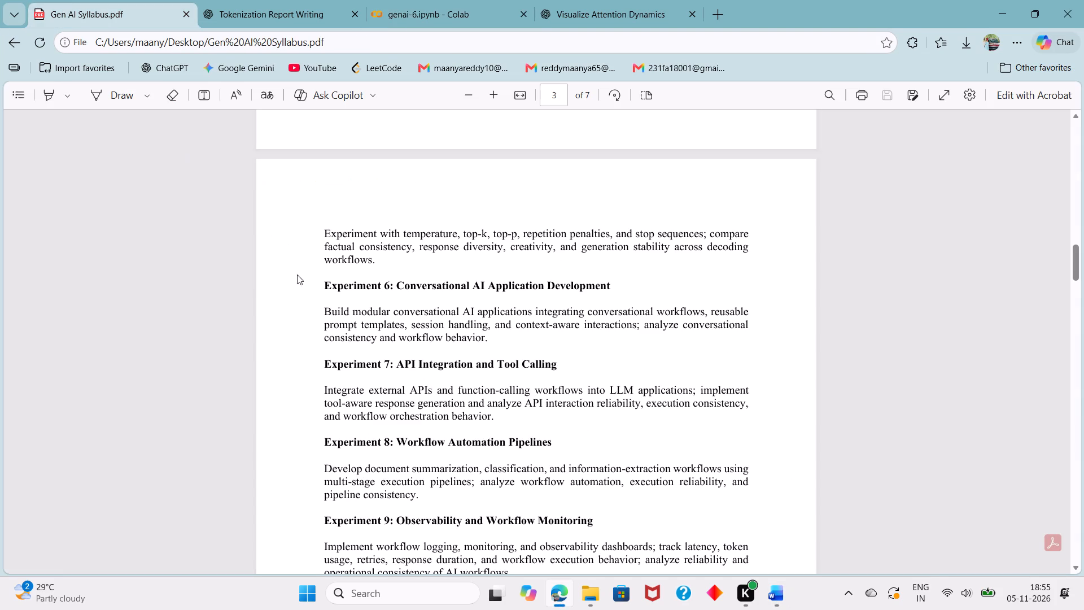
scroll(327, 324, down, 1)
drag(322, 268, 424, 293)
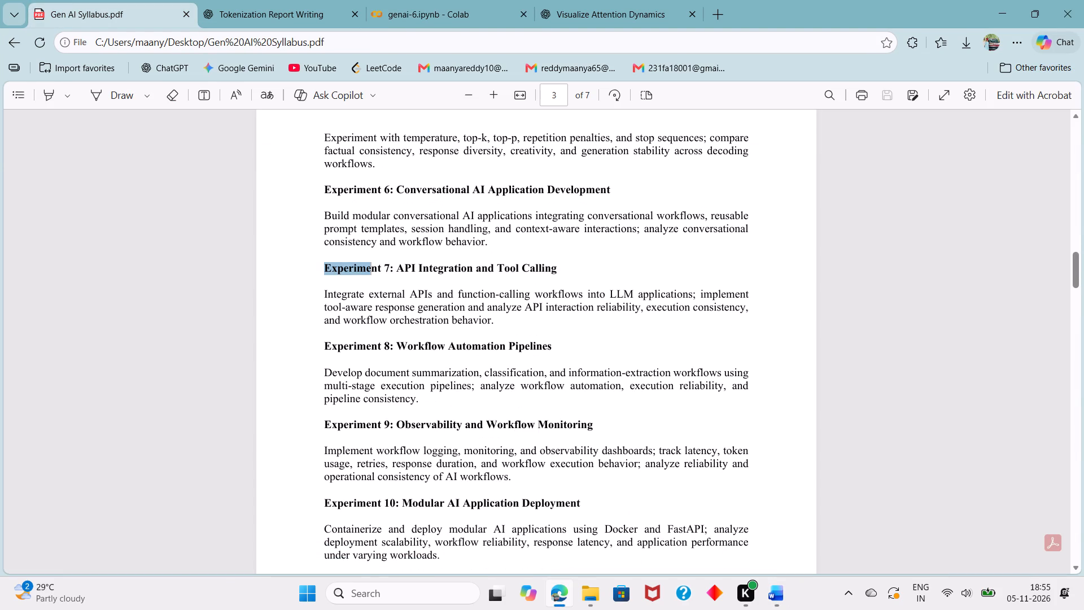
drag(424, 293, 512, 330)
key(ctrl+c)
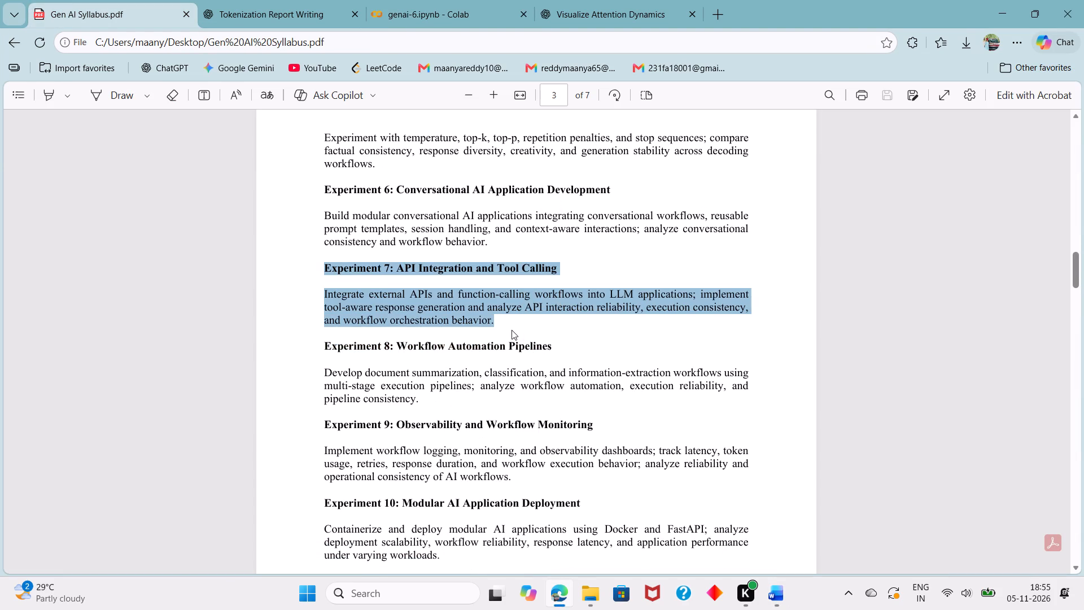
click(512, 330)
Submit the copied Experiment 7 text as a prompt in the Tokenization Report Writing ChatGPT conversation.
click(312, 0)
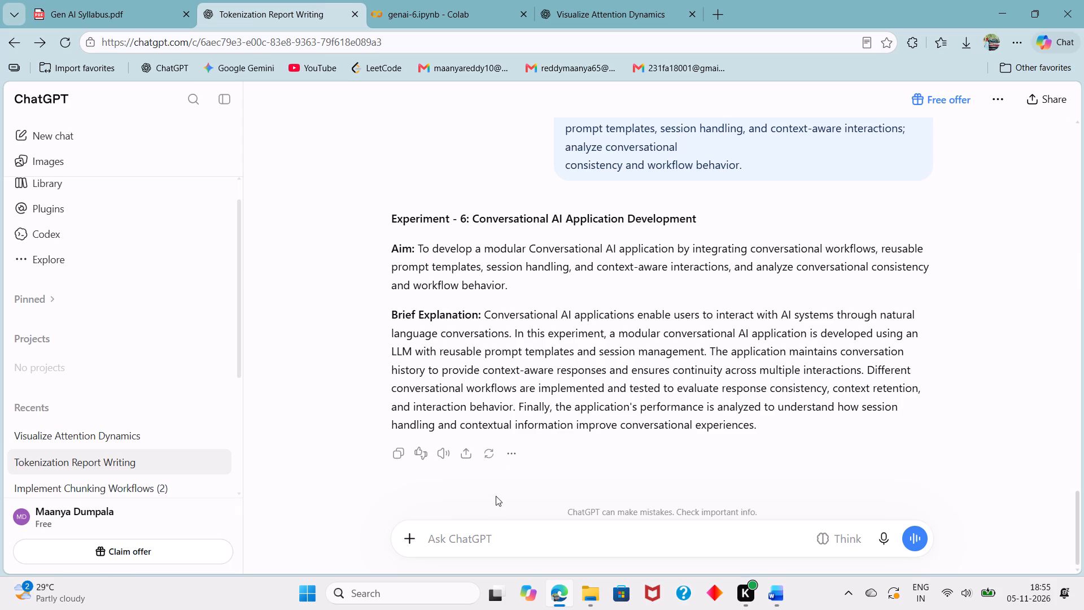
click(476, 535)
key(ctrl+v)
key(Return)
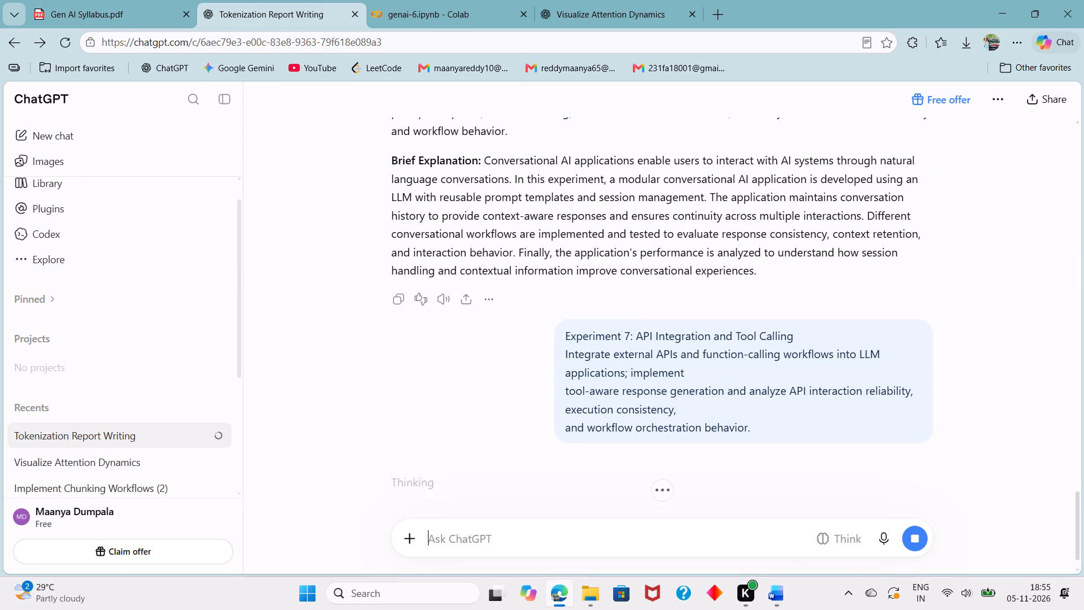
Open the genai-7.ipynb notebook in Colab from the recent notebooks.
click(452, 14)
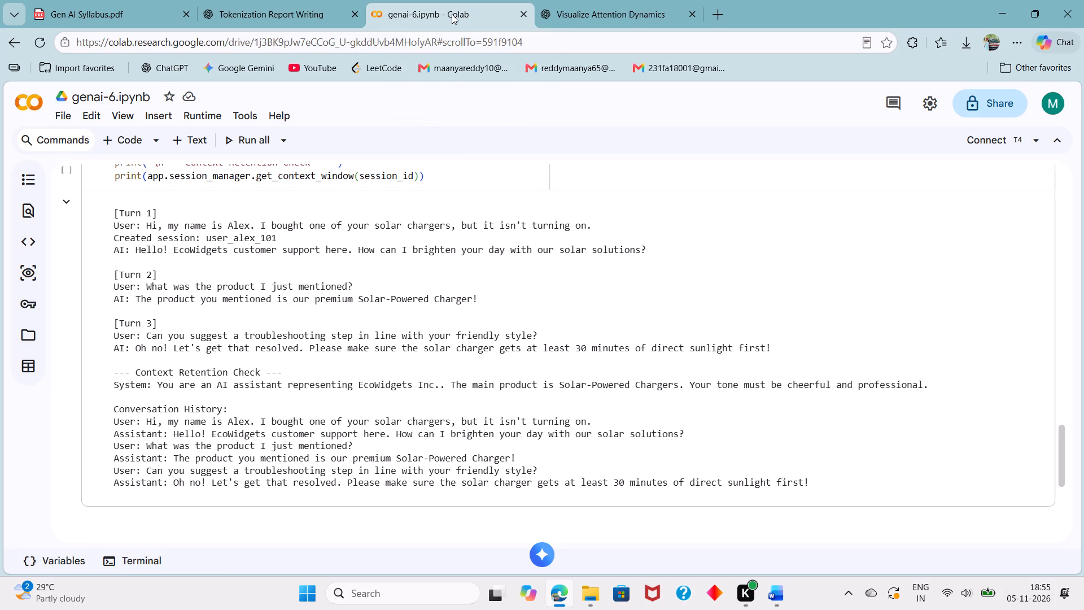
click(67, 118)
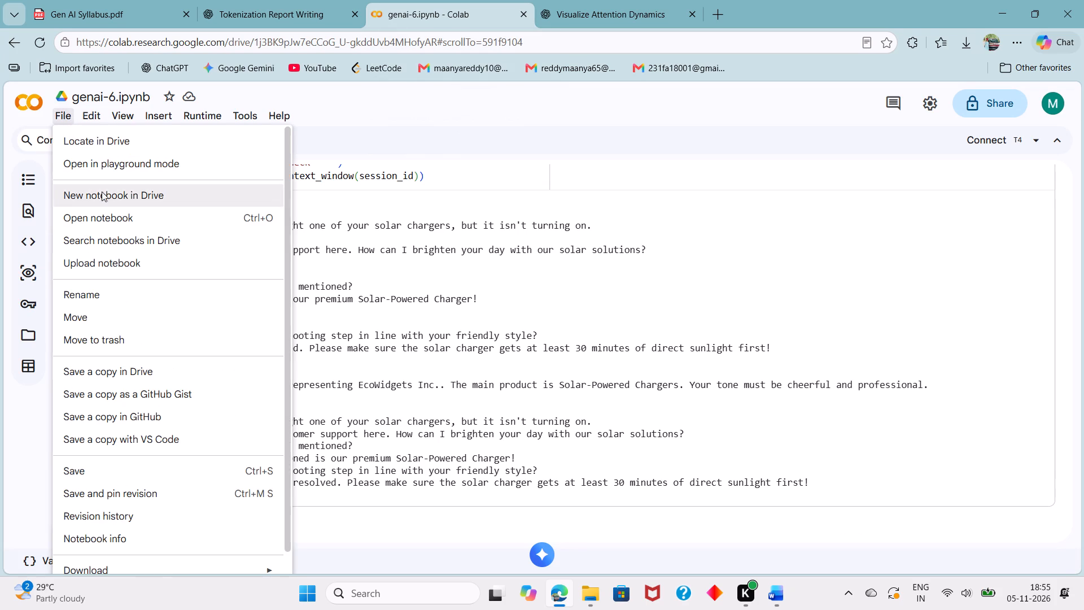
click(95, 225)
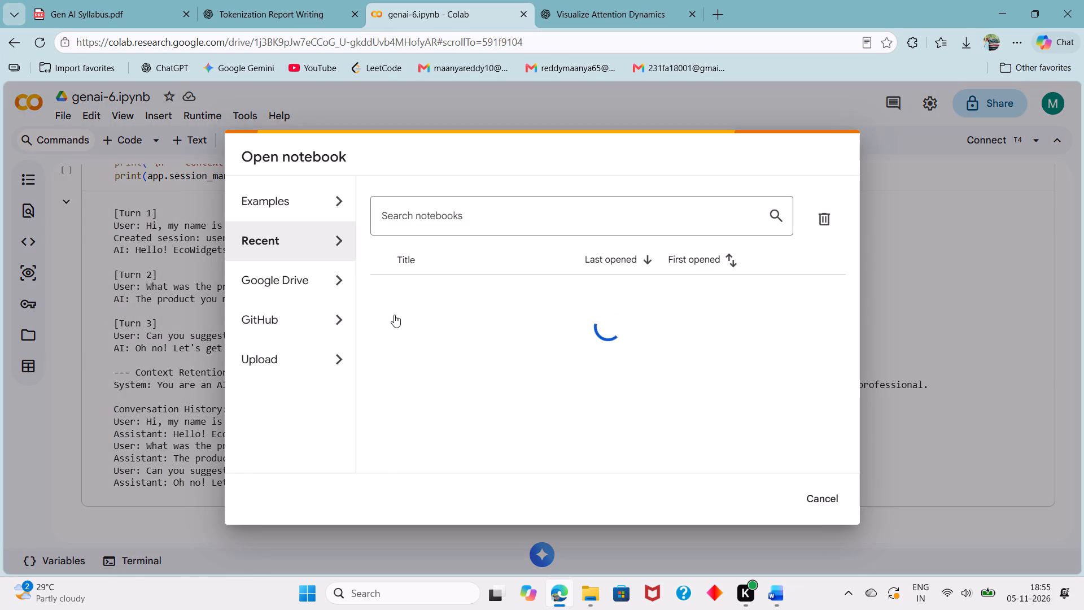
scroll(394, 315, down, 4)
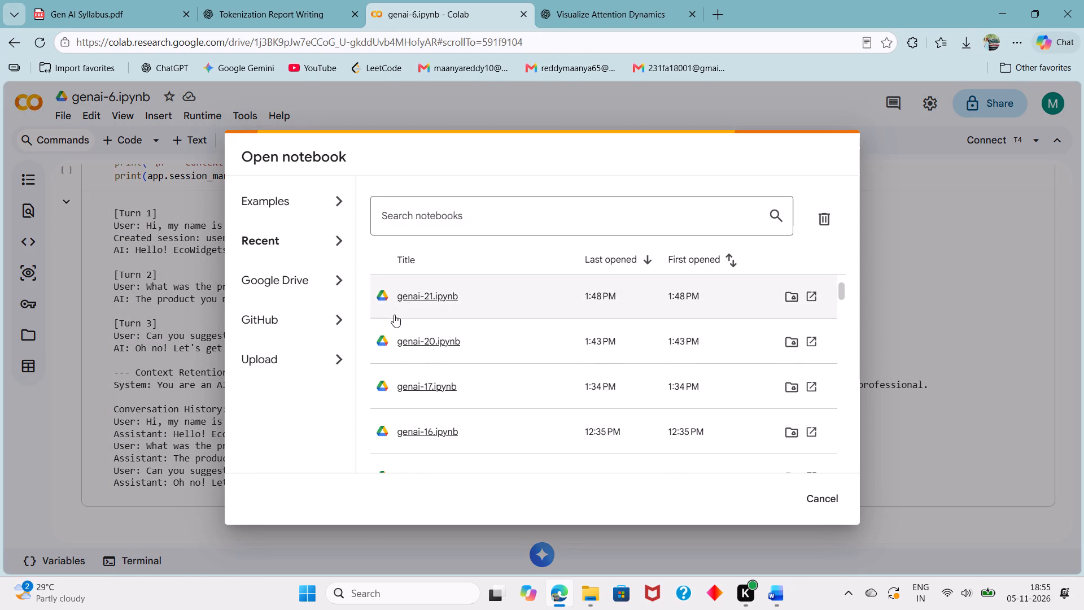
scroll(394, 315, down, 4)
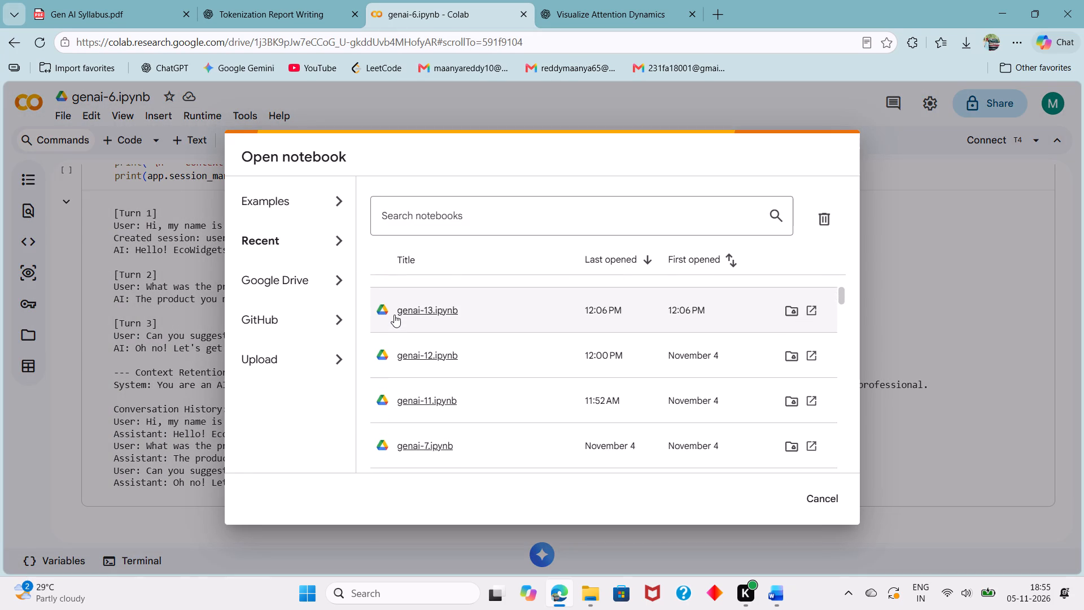
scroll(394, 315, down, 2)
click(436, 309)
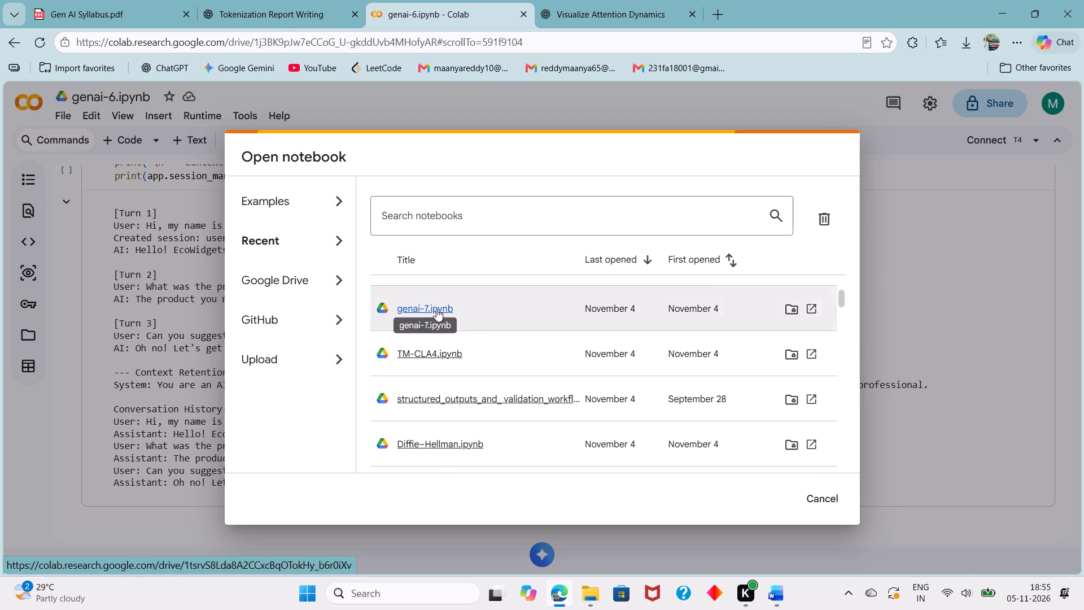
Copy ChatGPT's Experiment 7 heading, Aim and Brief Explanation from Tokenization Report Writing and paste them on the new page in Word.
click(276, 0)
scroll(513, 467, down, 2)
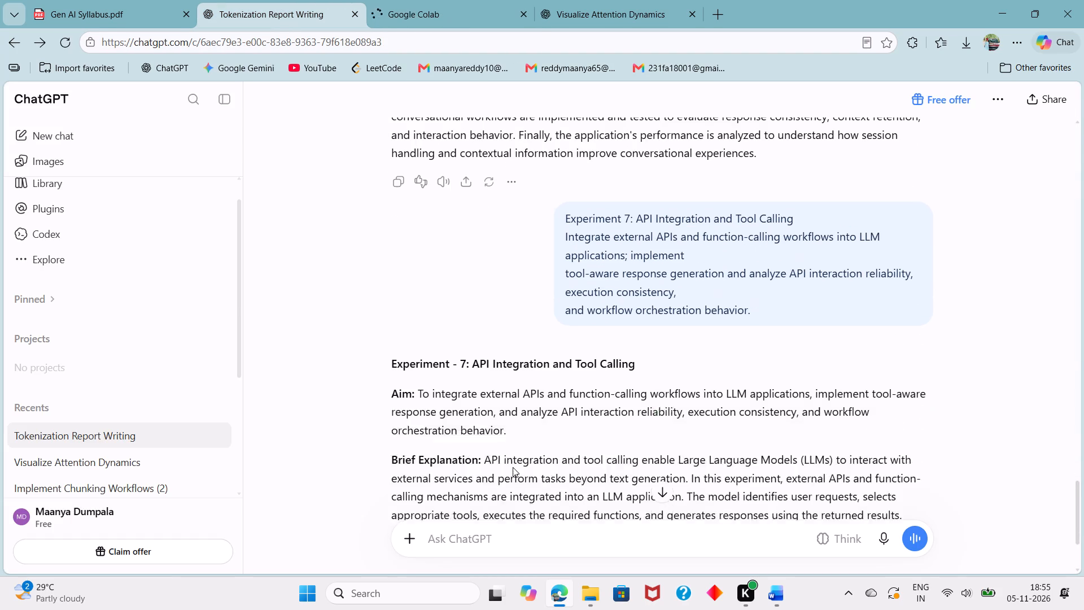
scroll(513, 467, down, 1)
scroll(489, 421, down, 1)
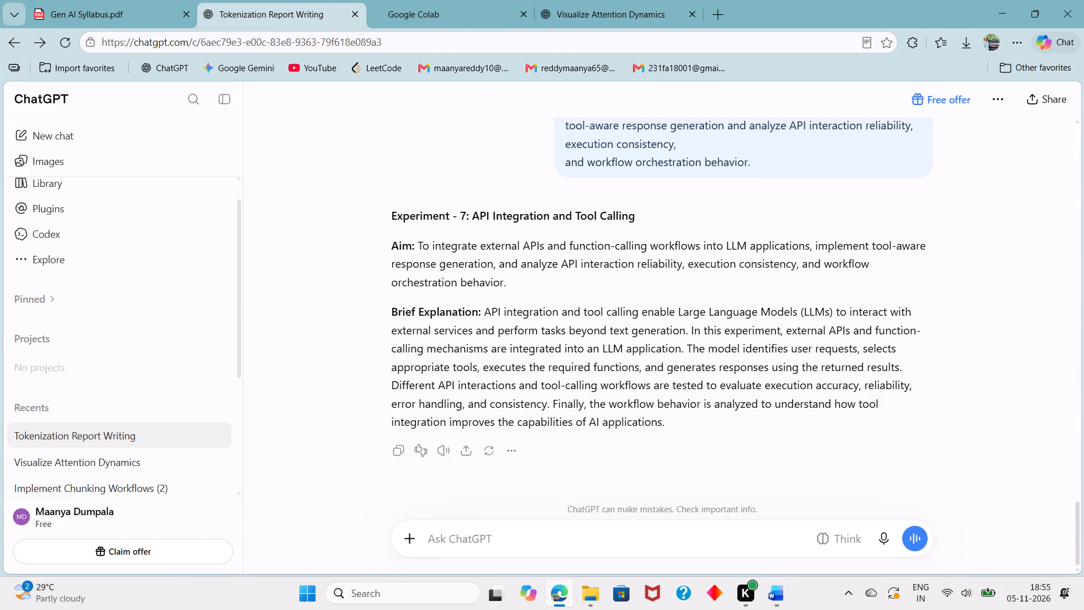
drag(392, 214, 687, 422)
key(ctrl+c)
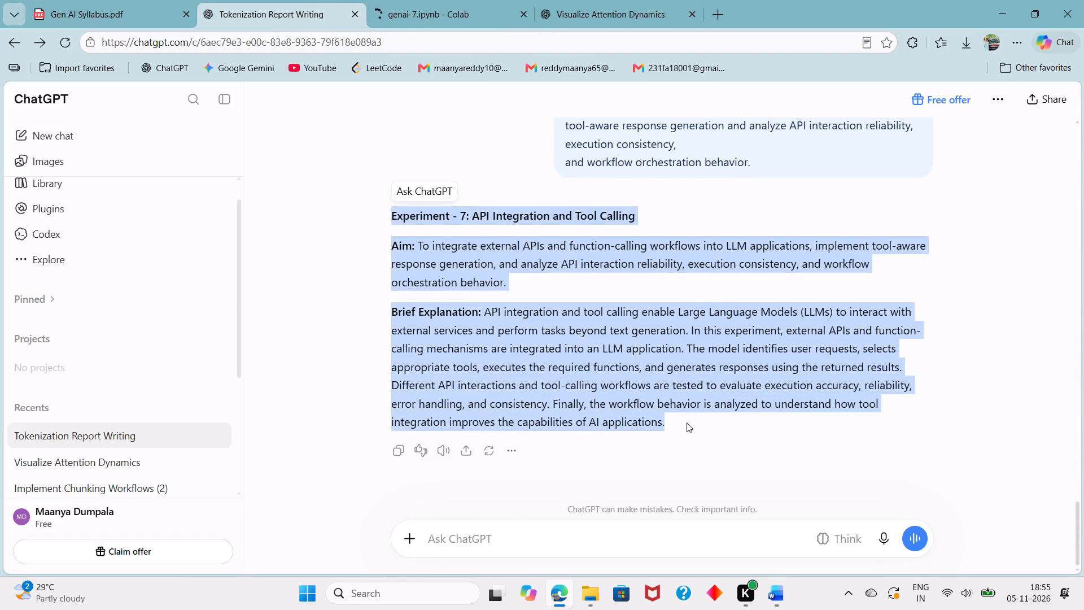
click(778, 589)
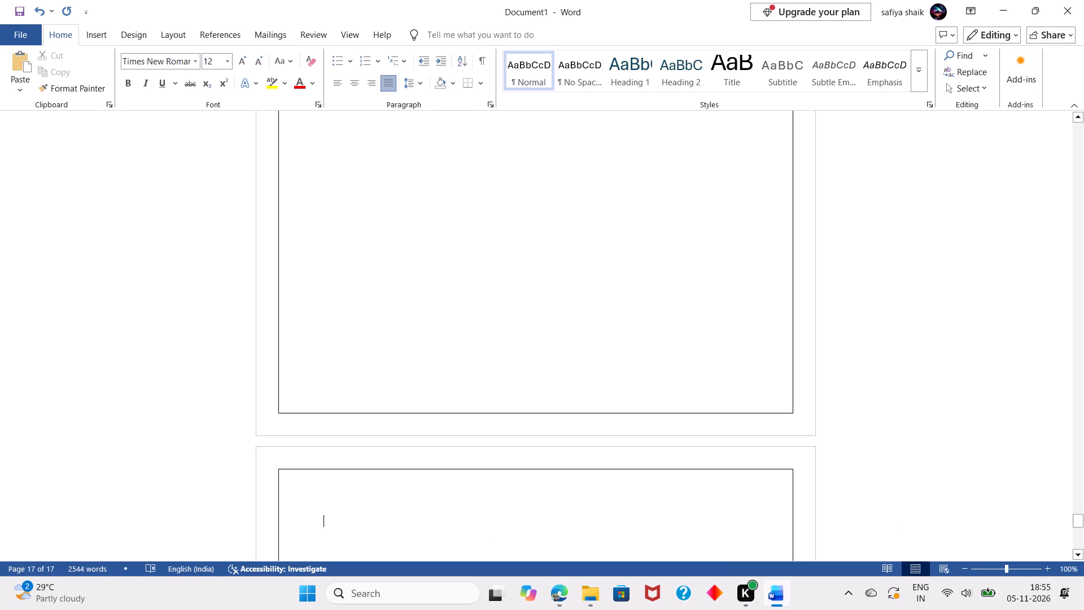
key(ctrl+v)
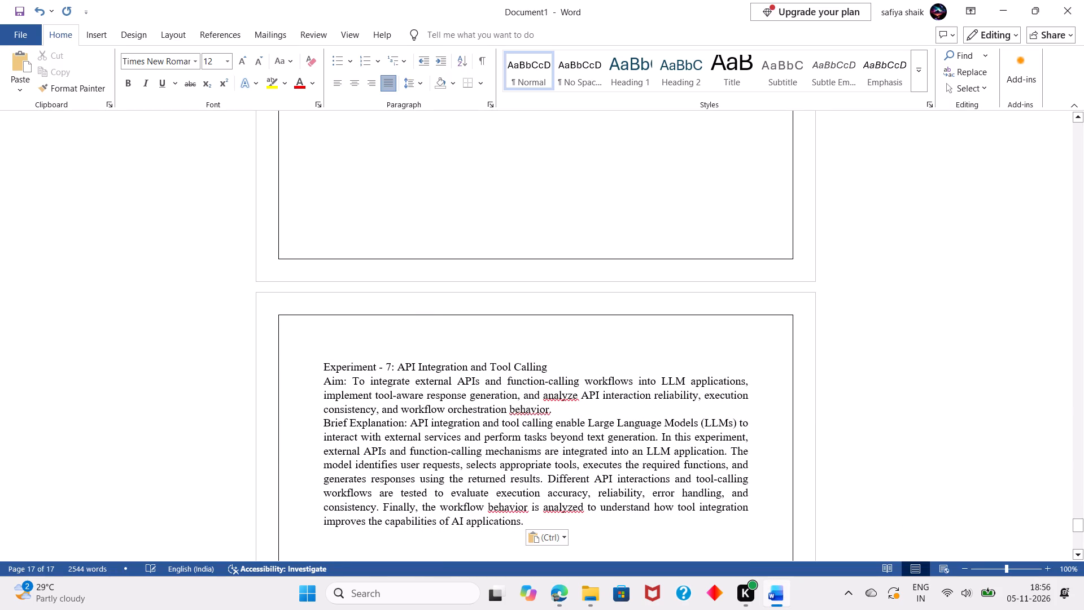
Copy all cells of genai-7.ipynb in Colab and submit them as a prompt in the Visualize Attention Dynamics ChatGPT conversation.
key(alt+Tab)
click(419, 1)
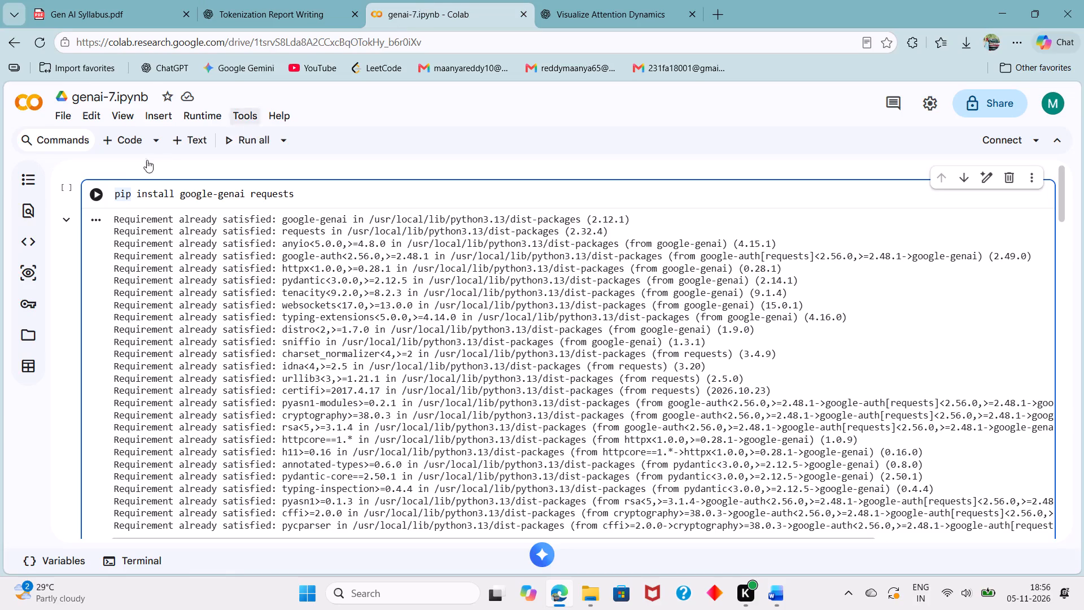
click(93, 108)
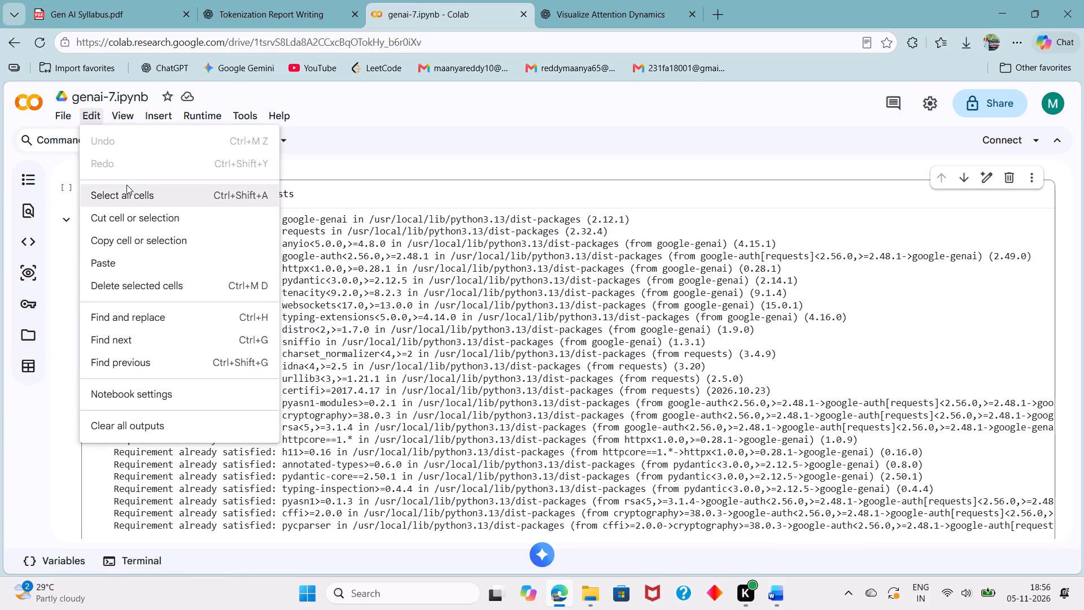
click(127, 186)
key(ctrl+c)
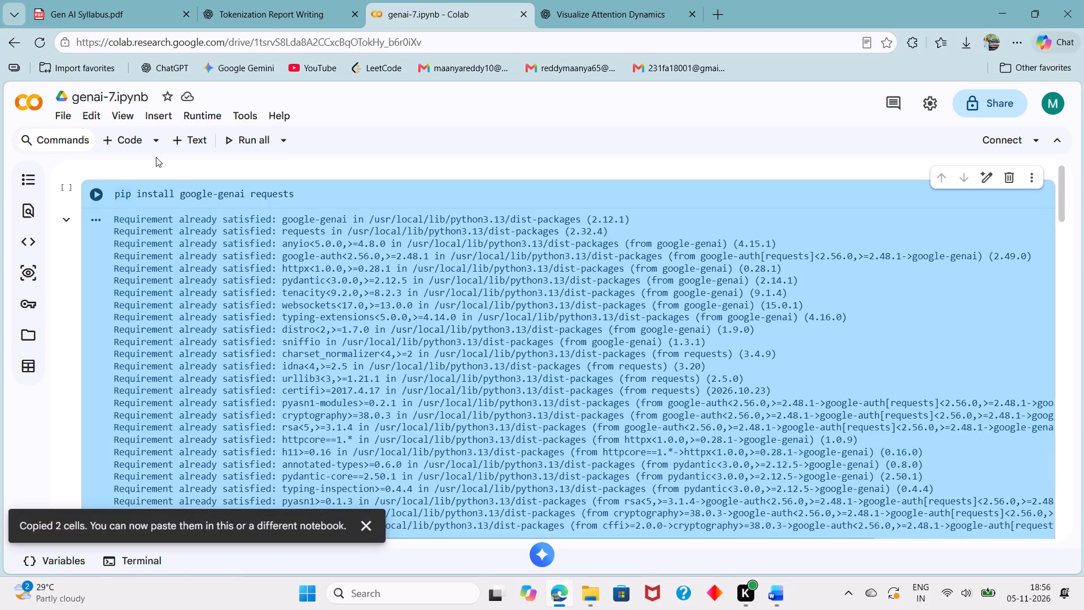
click(567, 0)
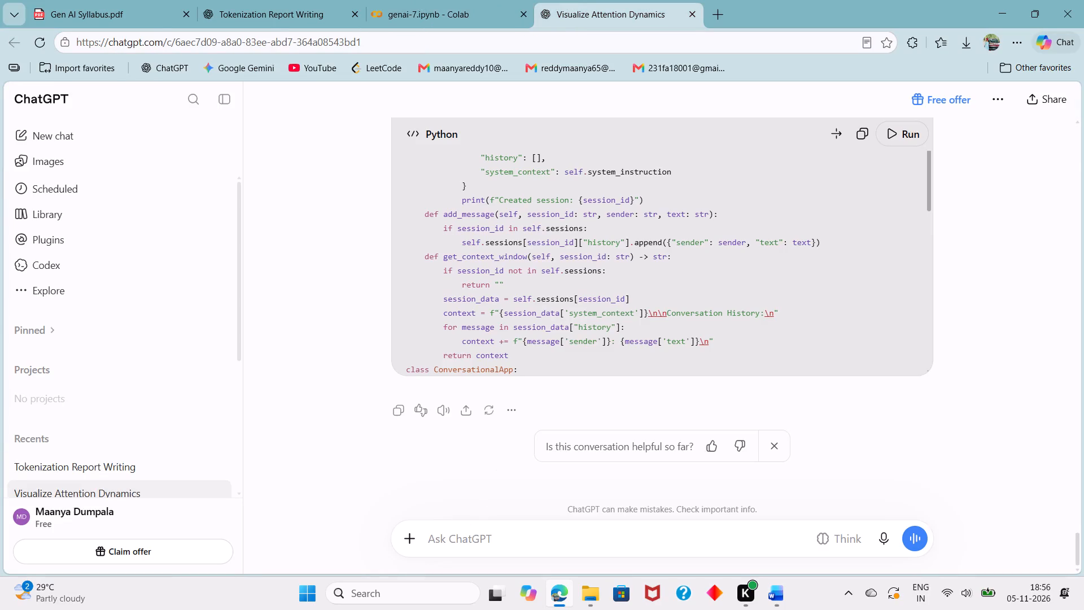
click(465, 541)
key(ctrl+v)
key(Return)
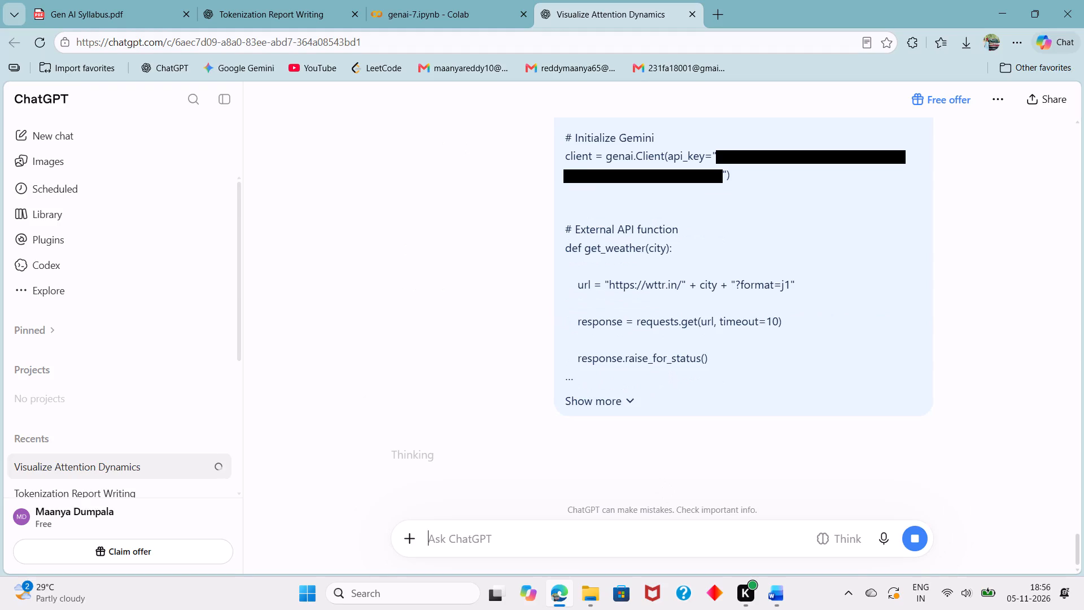
In Word, make the Experiment 7 heading bold, 14 pt and centred, and add a blank line below it.
click(785, 587)
scroll(516, 347, down, 1)
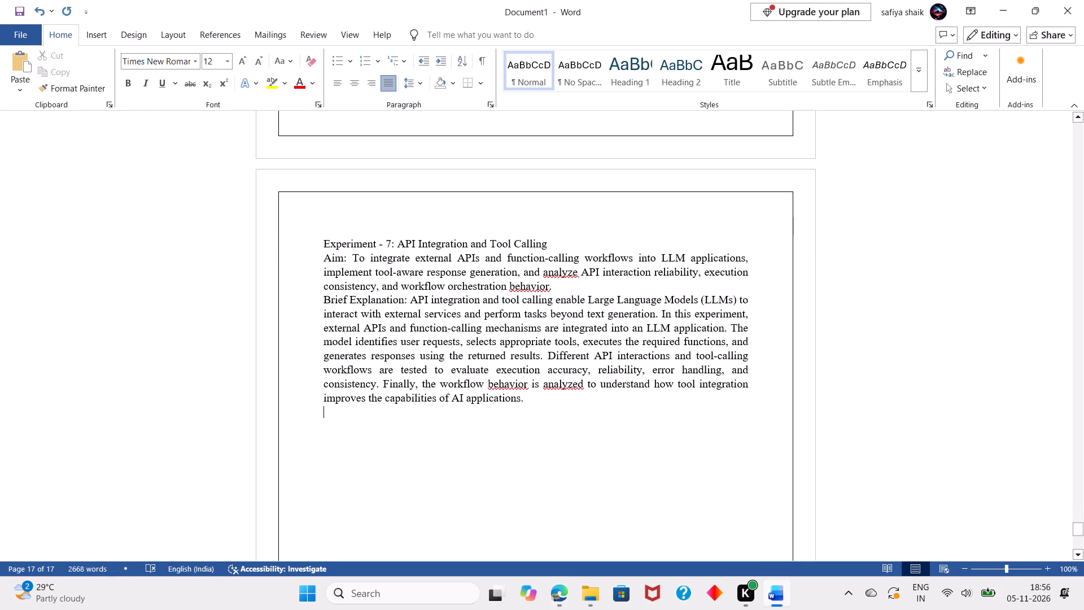
drag(549, 241, 289, 241)
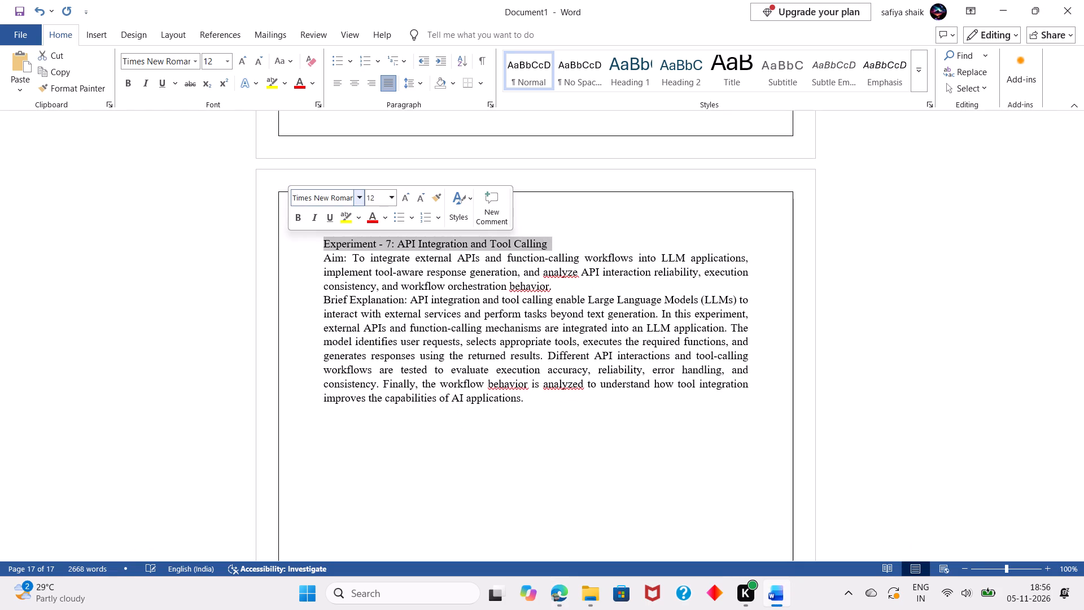
click(289, 224)
click(292, 220)
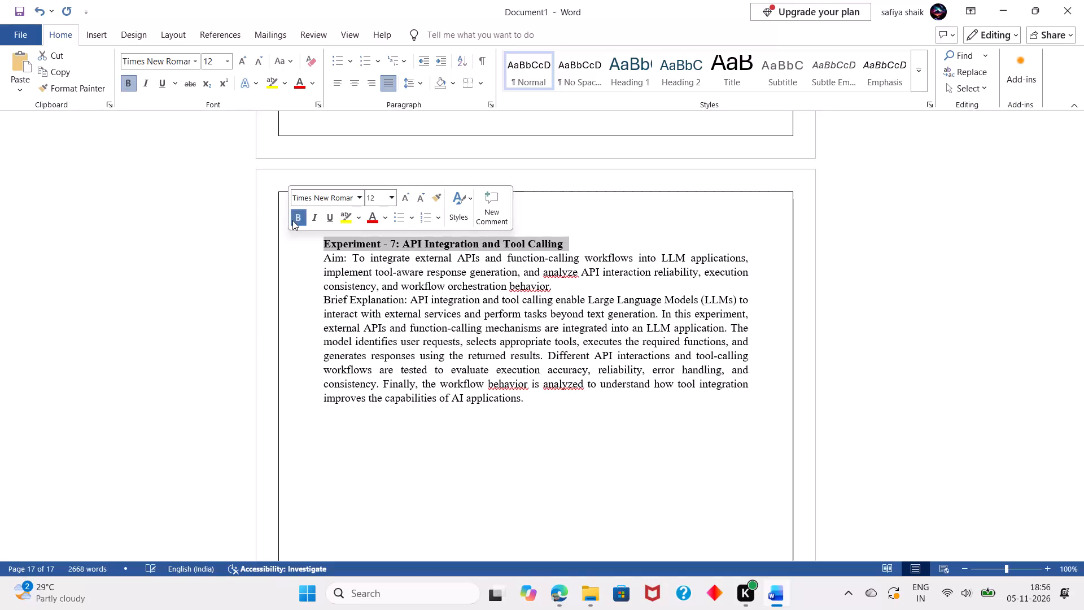
click(391, 195)
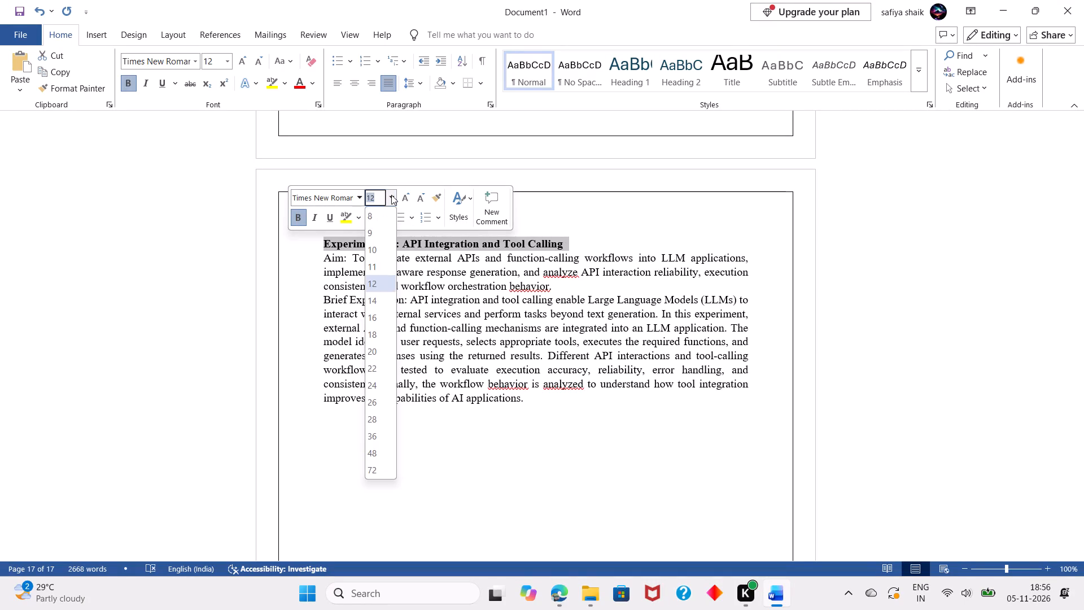
click(379, 294)
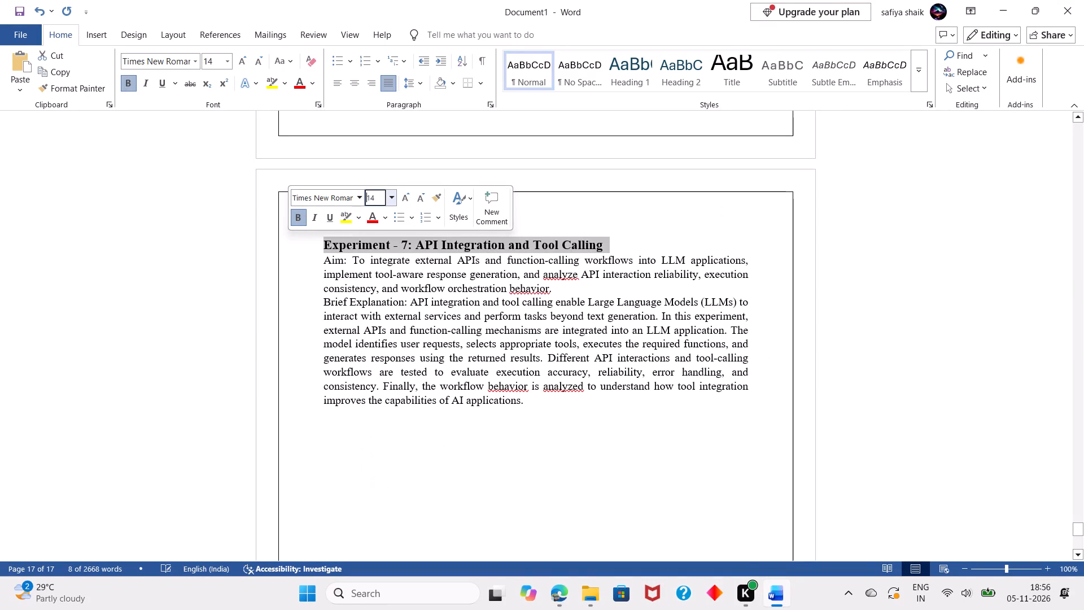
click(359, 85)
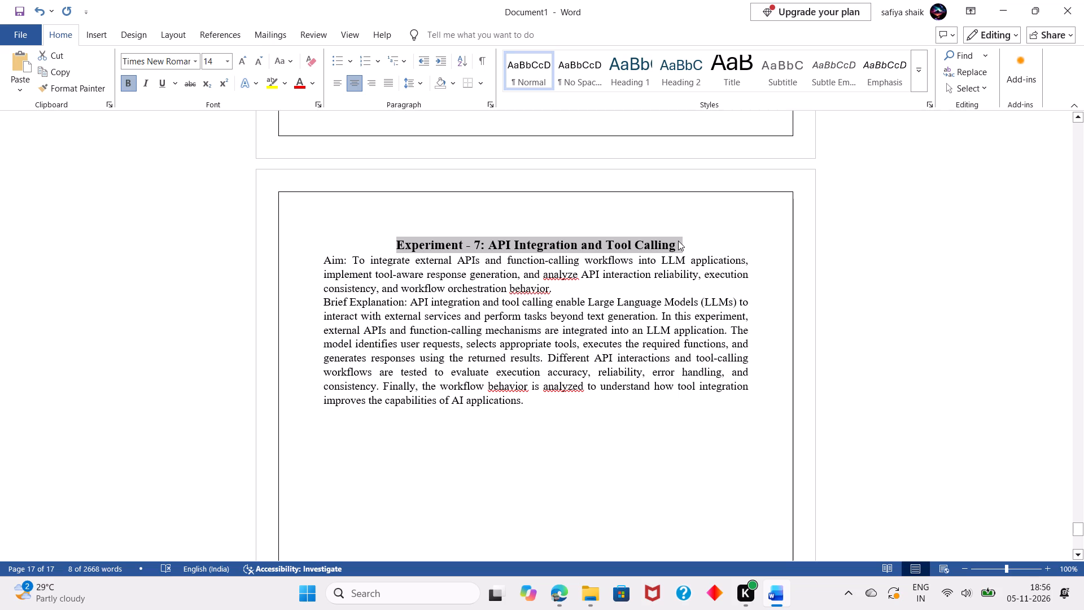
click(678, 241)
key(Return)
Review the layout of Experiment 6, from its heading and code to its output and Brief Explanation.
scroll(684, 243, up, 2)
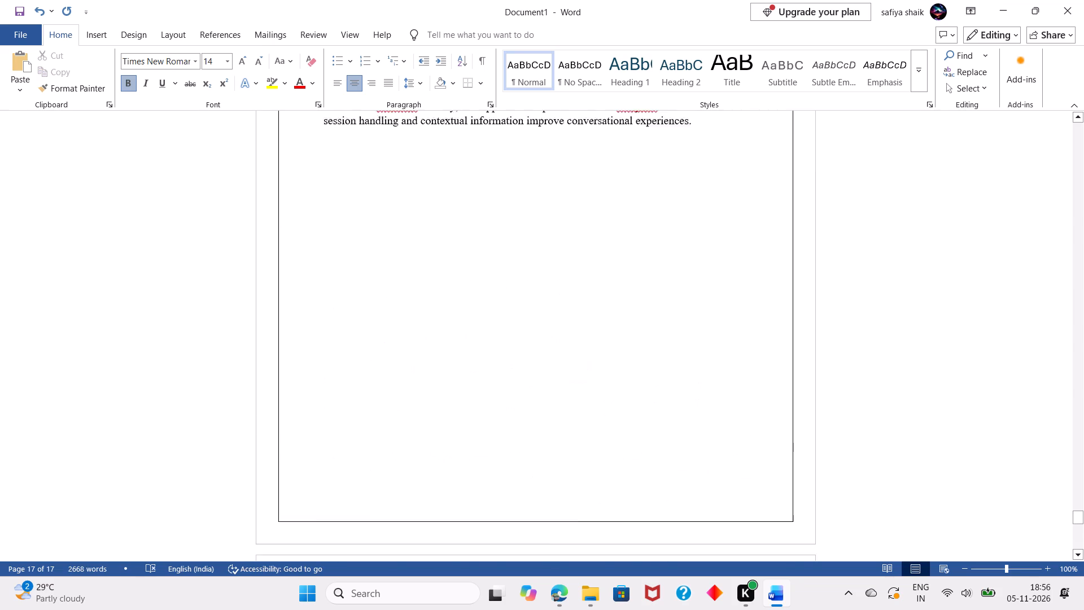
scroll(684, 243, up, 20)
scroll(684, 243, up, 10)
scroll(684, 243, right, 1)
scroll(684, 243, down, 1)
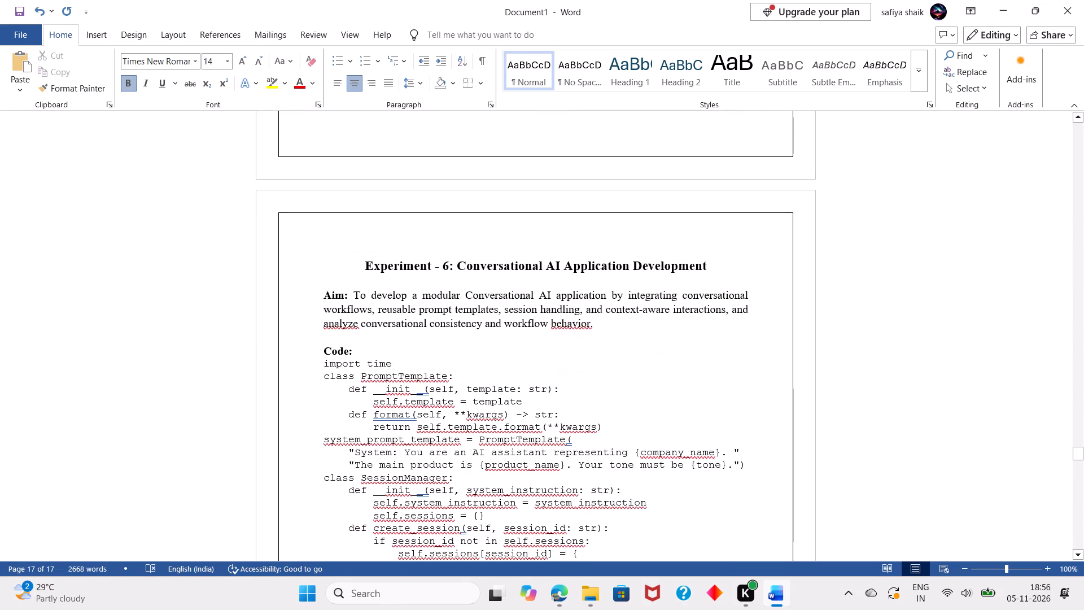
scroll(684, 243, down, 7)
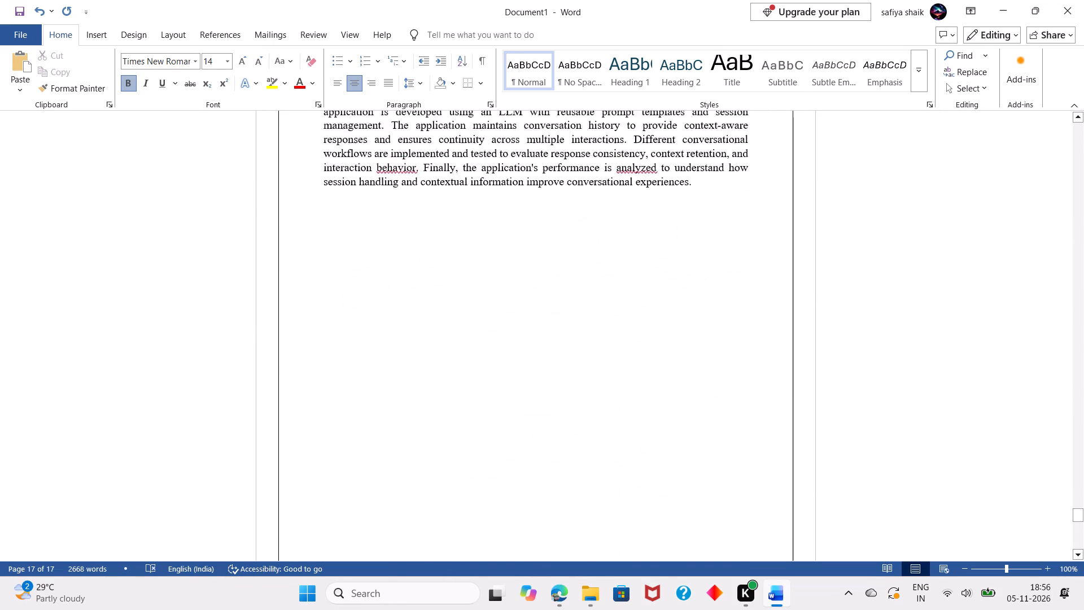
scroll(684, 243, down, 3)
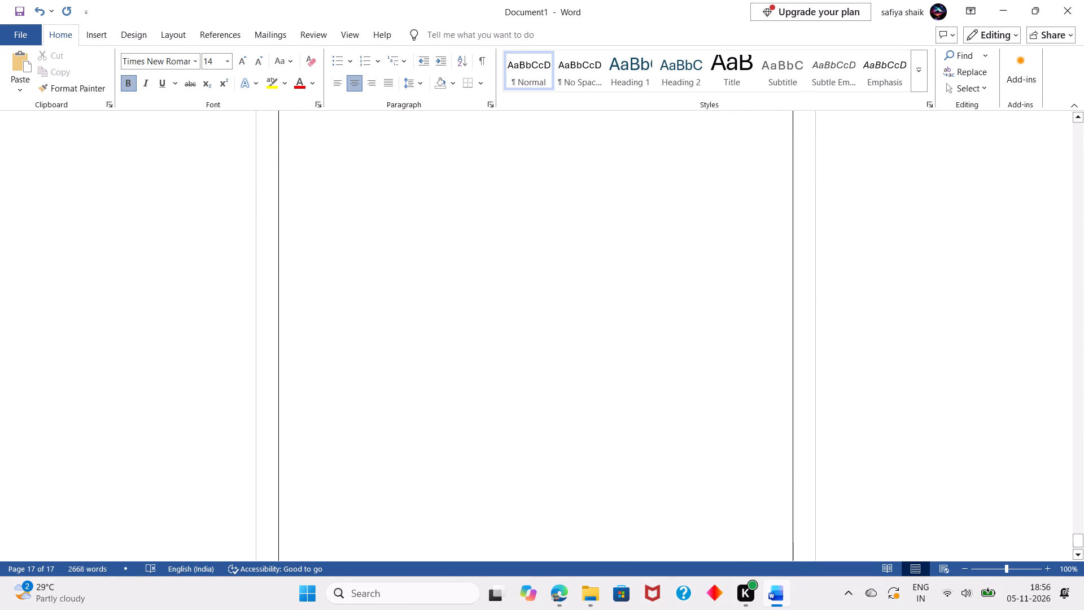
scroll(684, 243, up, 4)
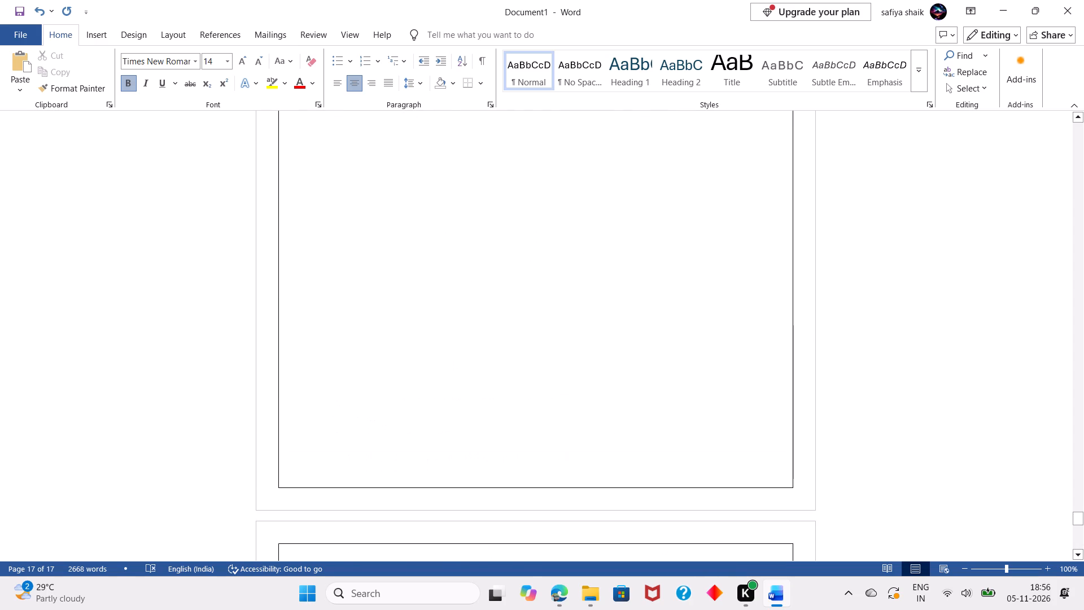
scroll(684, 243, up, 1)
scroll(684, 243, down, 3)
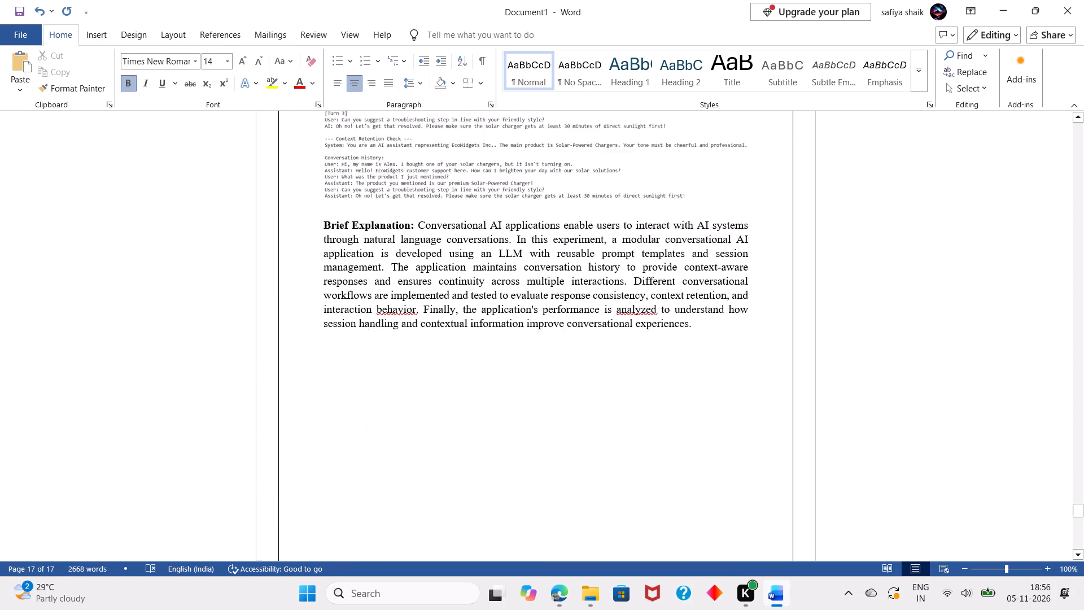
scroll(684, 243, down, 2)
Make the "Aim:" label of Experiment 7 bold.
scroll(684, 243, up, 2)
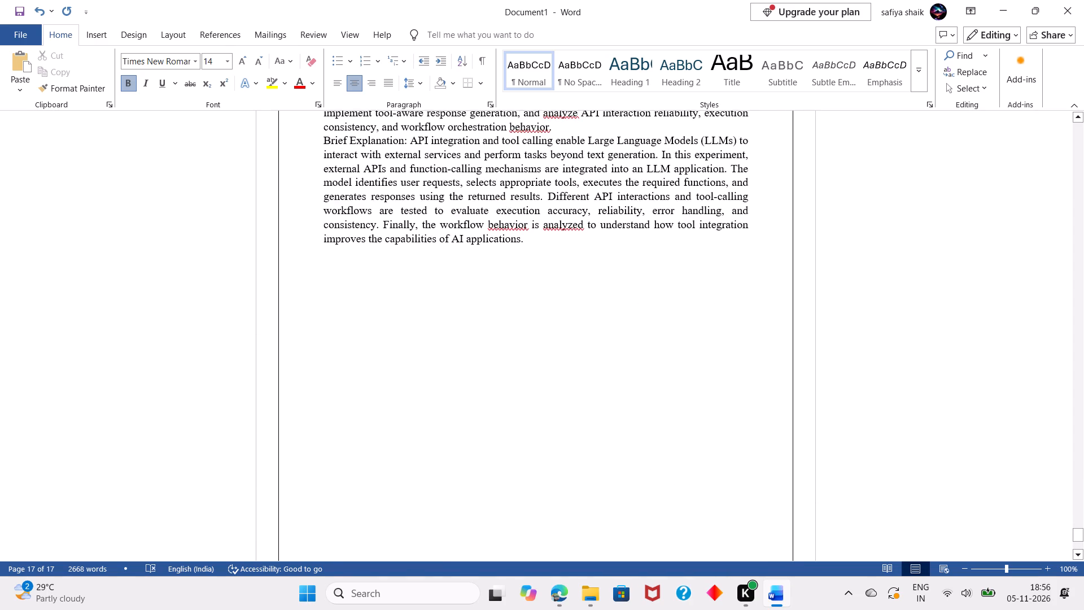
scroll(684, 243, up, 1)
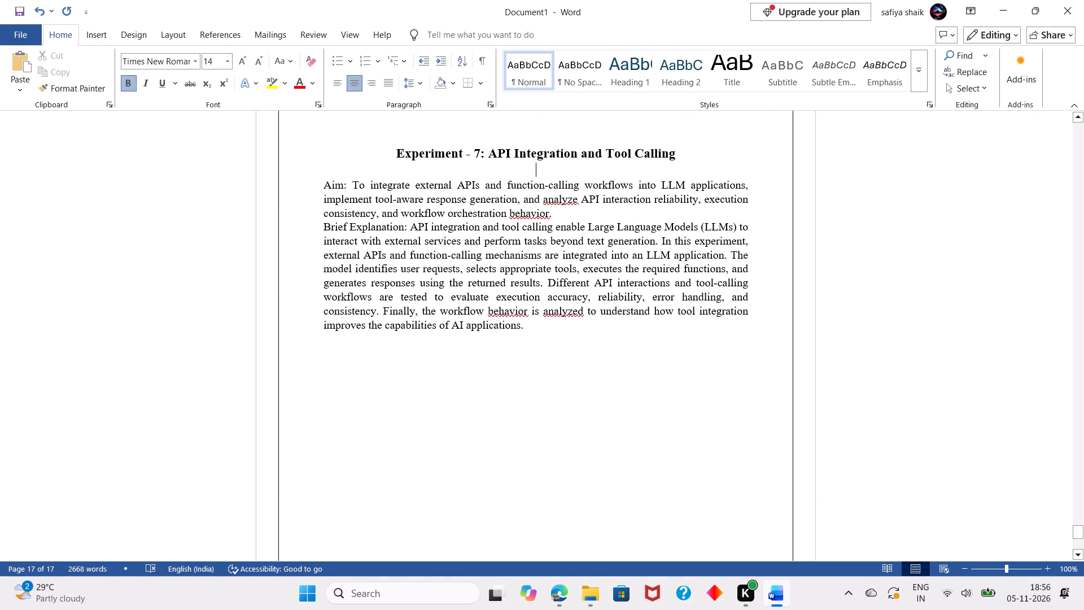
drag(345, 184, 313, 179)
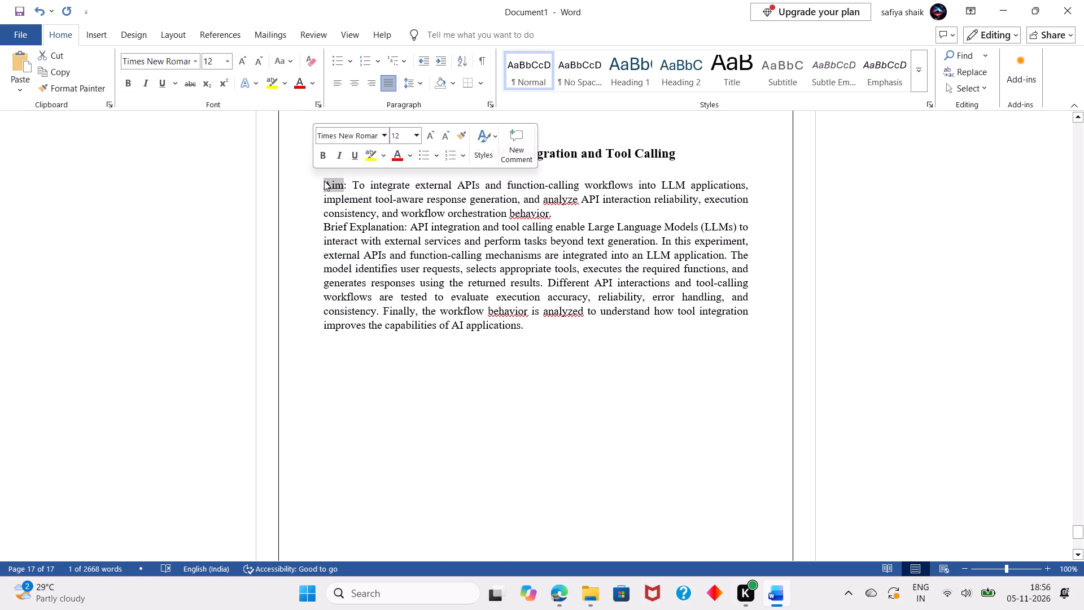
click(327, 181)
drag(321, 184, 335, 184)
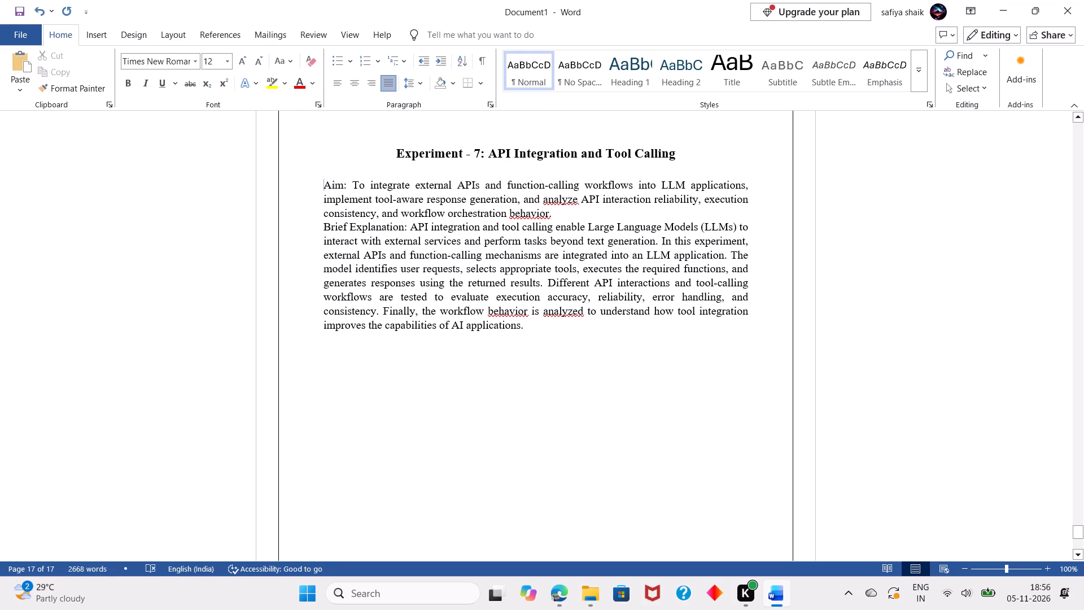
drag(335, 184, 349, 181)
click(357, 161)
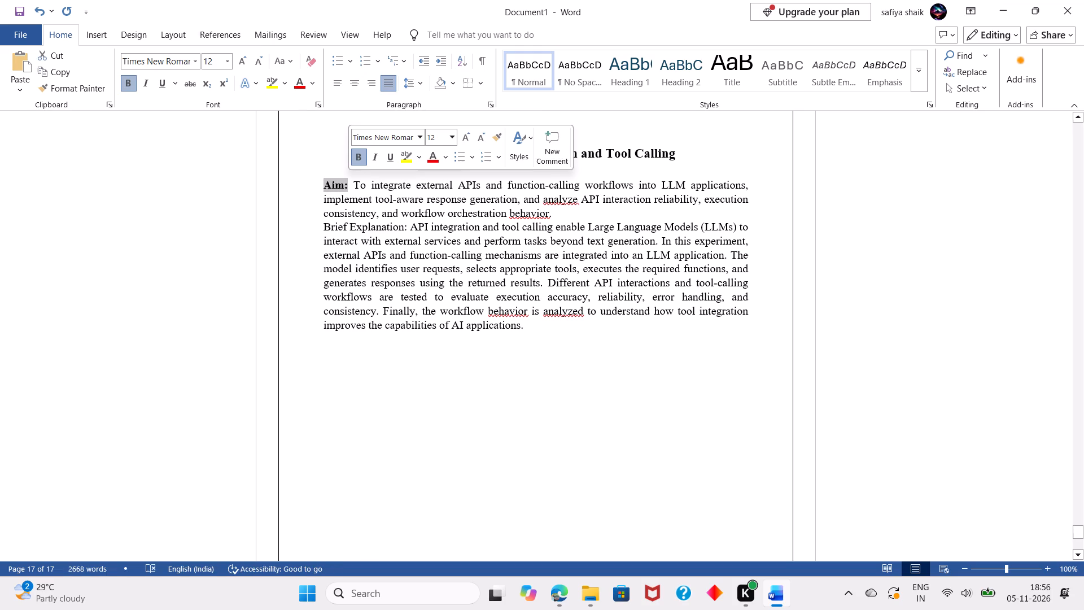
Make the "Brief Explanation:" label of Experiment 7 bold.
drag(324, 223, 392, 223)
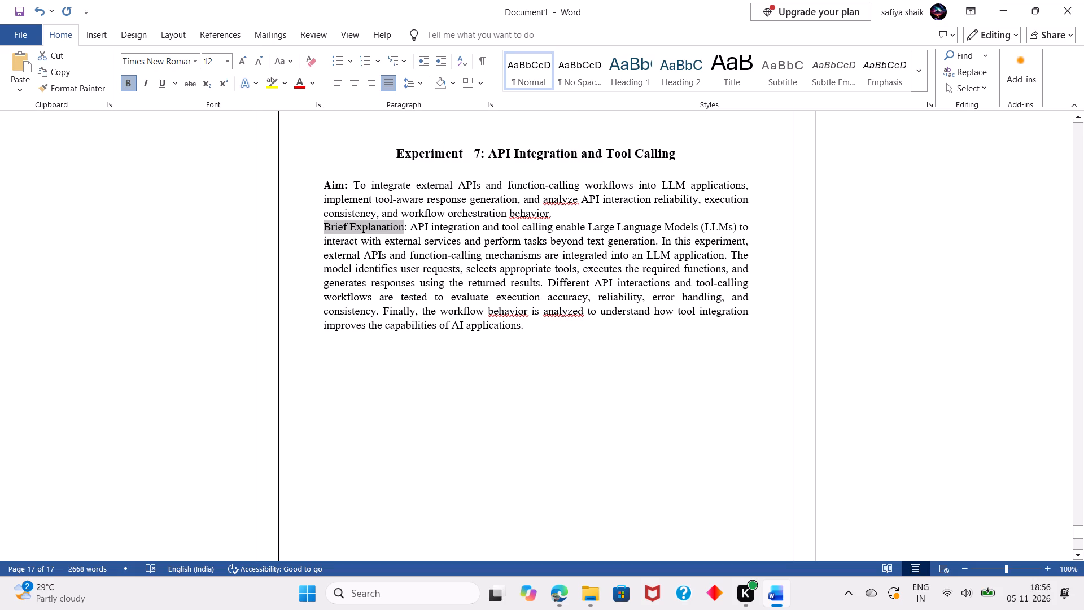
drag(392, 223, 406, 221)
drag(406, 221, 410, 221)
click(415, 201)
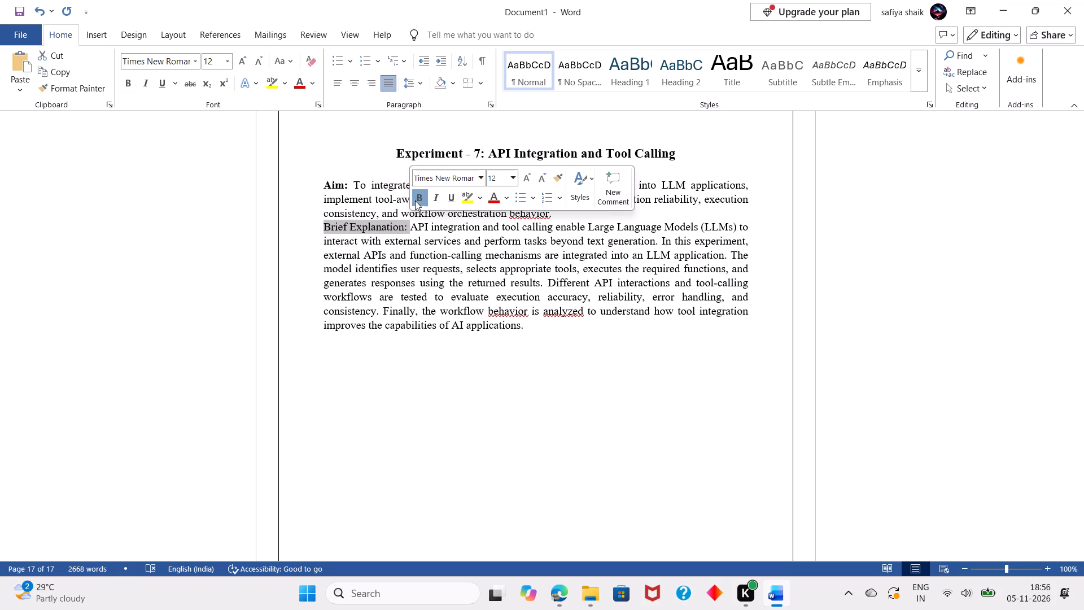
click(527, 369)
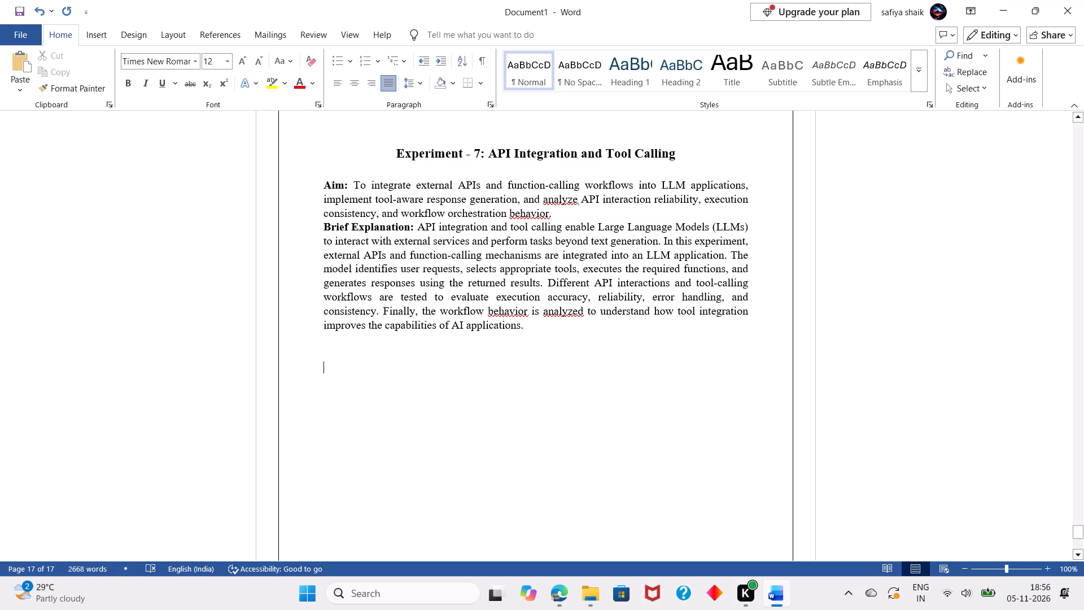
Add a bold "Code:" label between the Aim and Brief Explanation paragraphs of Experiment 7, set off by blank lines.
click(555, 211)
key(Return)
key(Return)
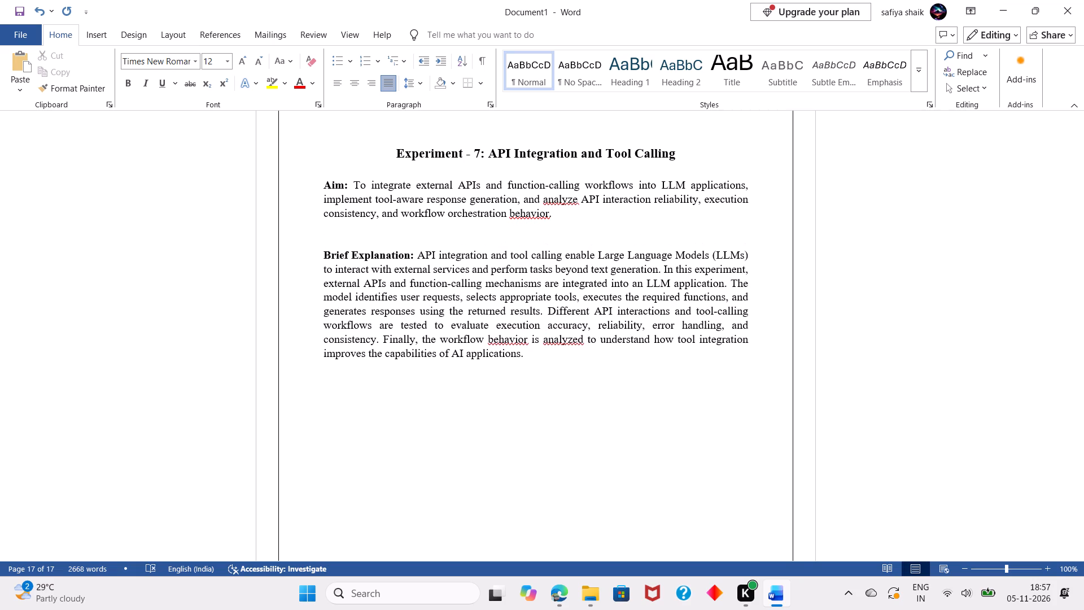
key(shift+c)
text(ode:)
key(Return)
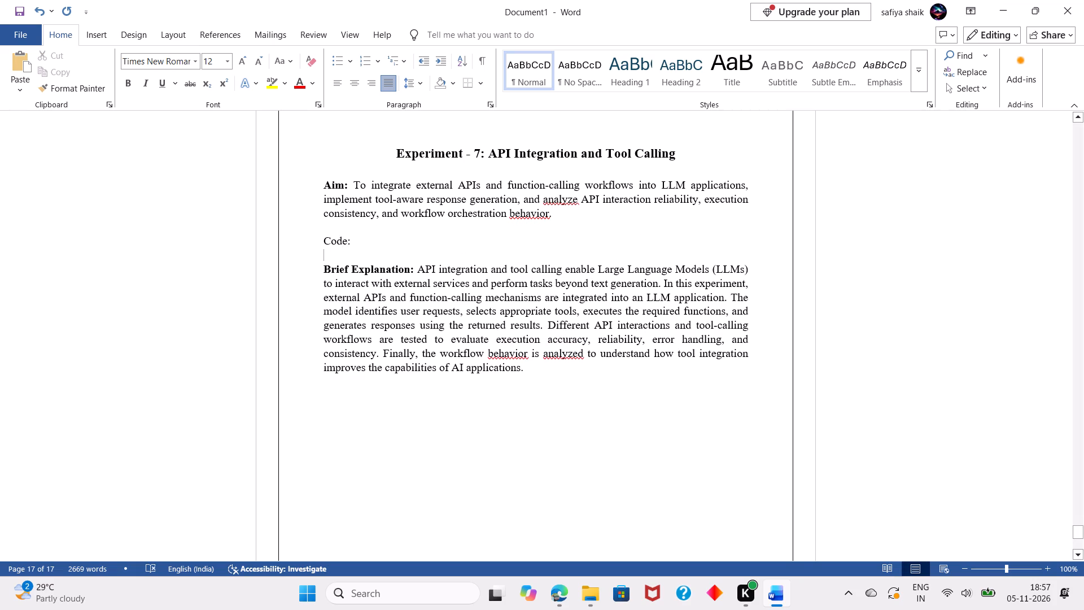
drag(359, 241, 314, 235)
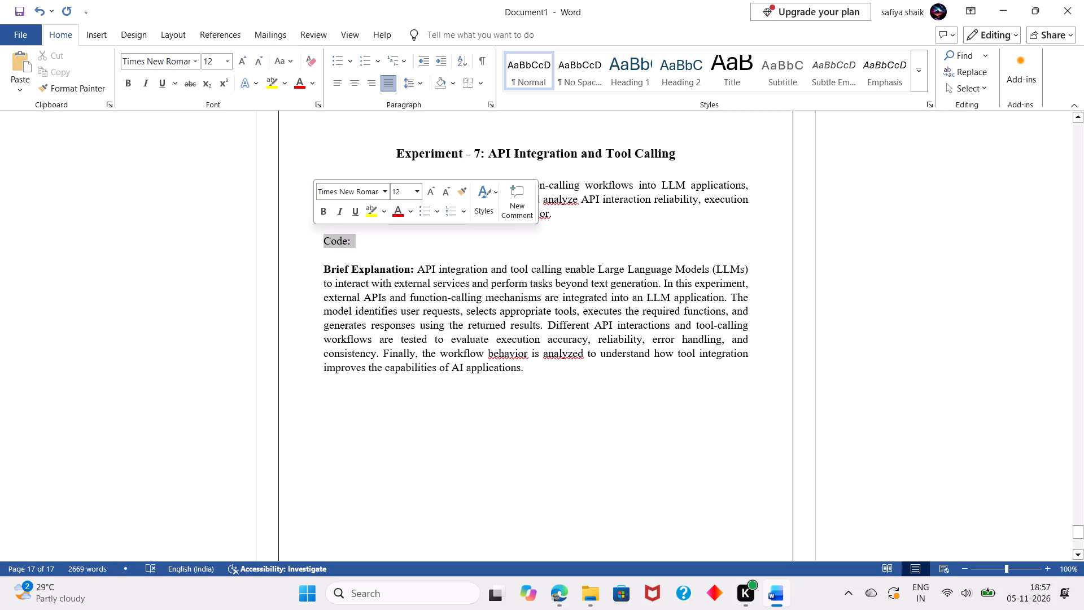
click(327, 208)
click(361, 261)
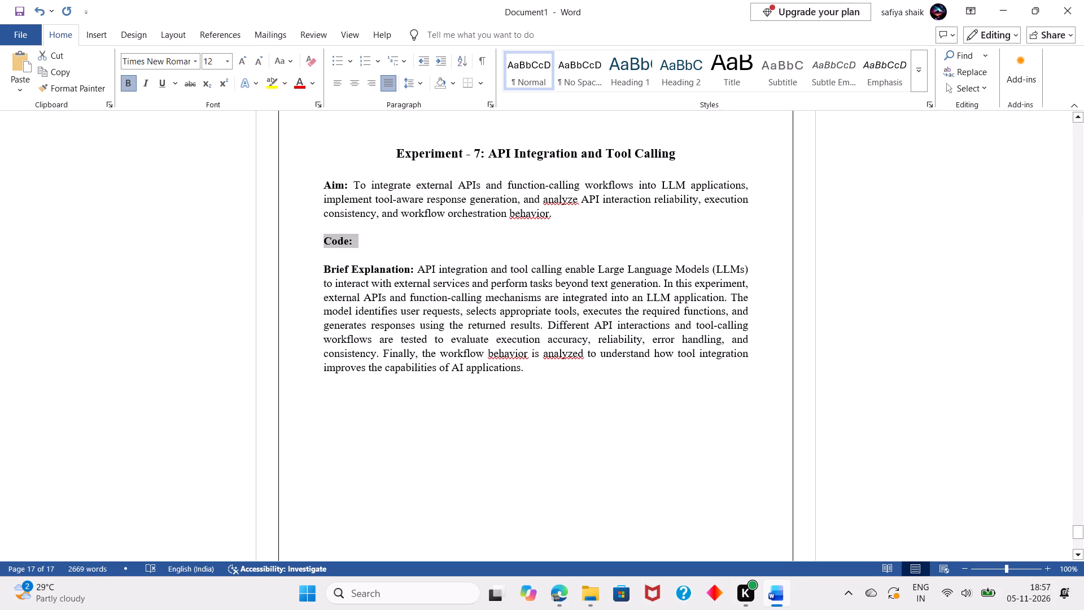
key(Return)
text(Results:)
text(<<)
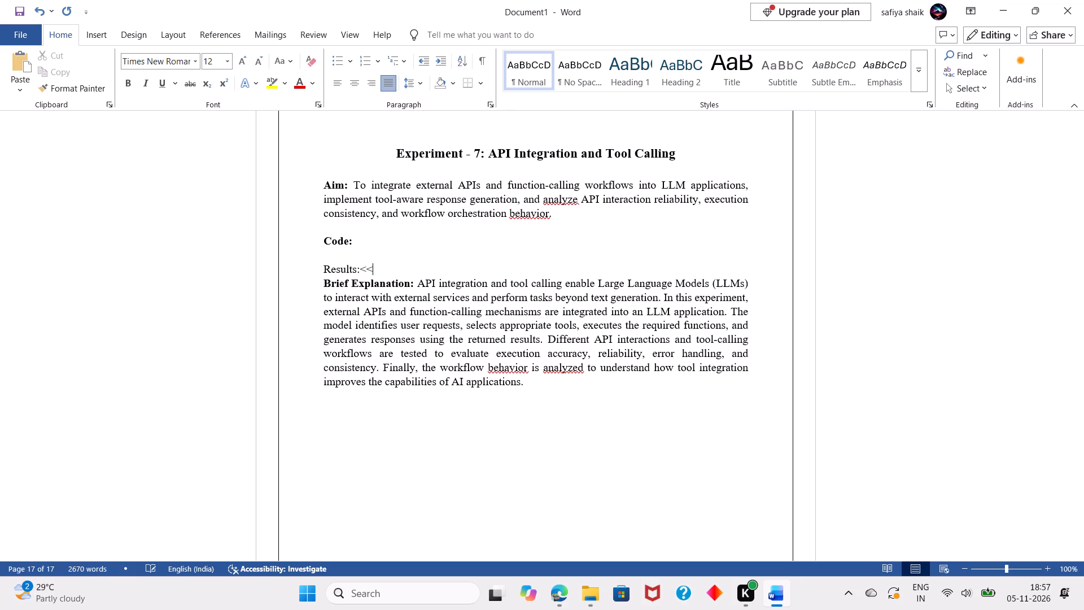
key(BackSpace)
key(BackSpace)
key(BackSpace)
key(shift+colon)
key(shift+Left)
key(shift+Left)
key(shift+Left)
key(shift+Left)
key(shift+Left)
key(shift+Left)
key(shift+Left)
key(shift+Left)
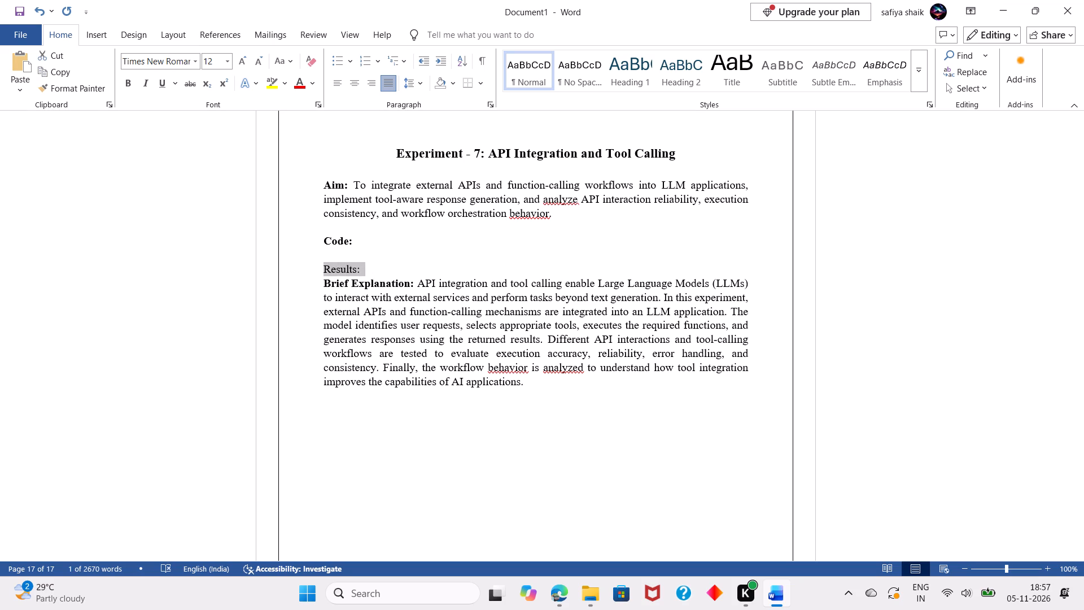
click(132, 84)
click(377, 265)
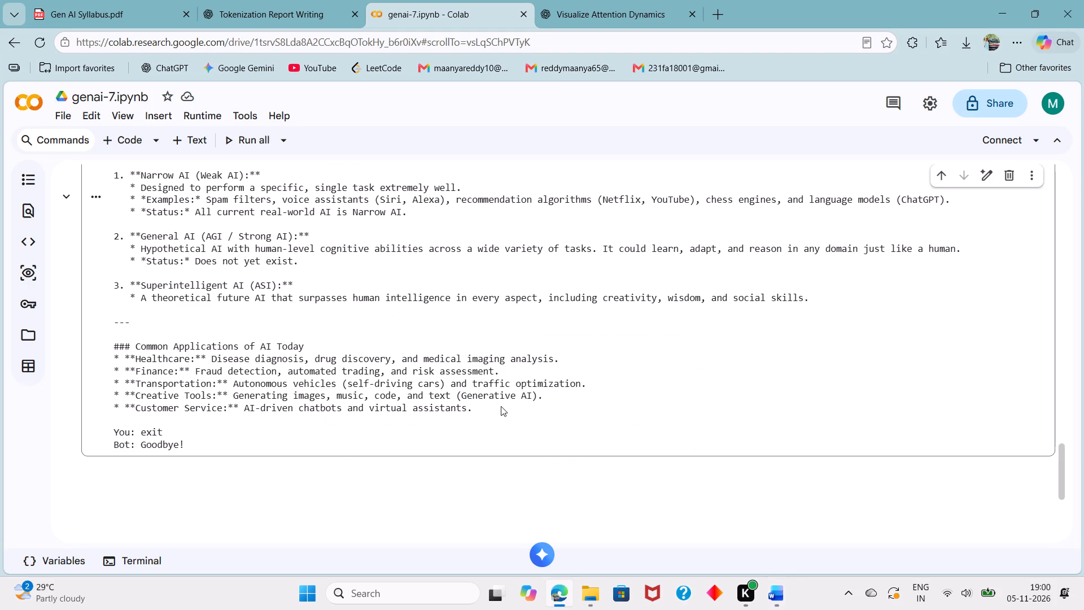
key(alt+Tab)
scroll(501, 406, down, 1)
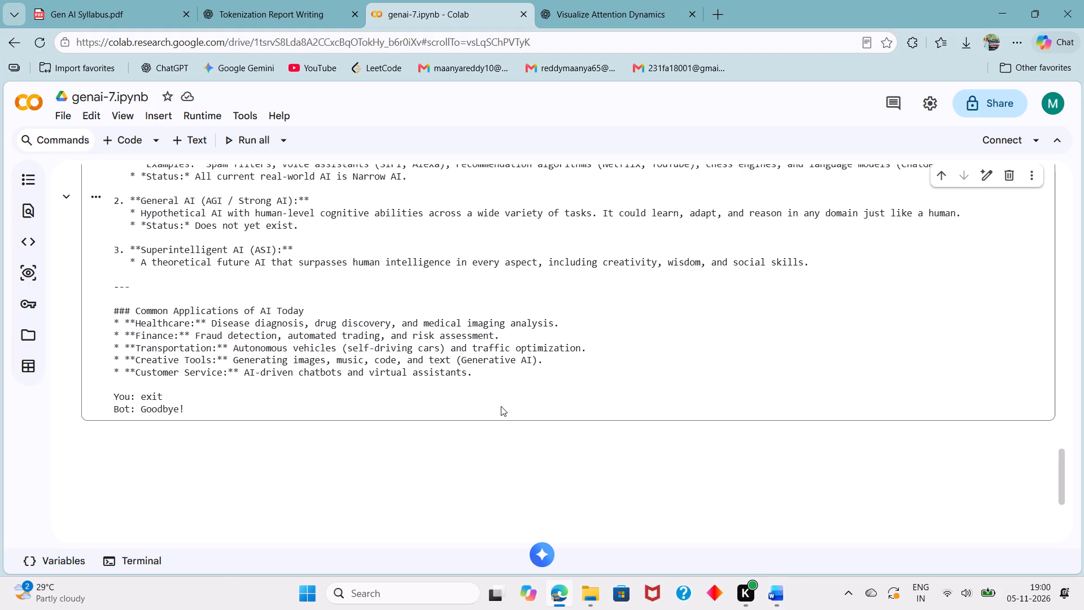
scroll(501, 406, down, 1)
scroll(501, 406, up, 2)
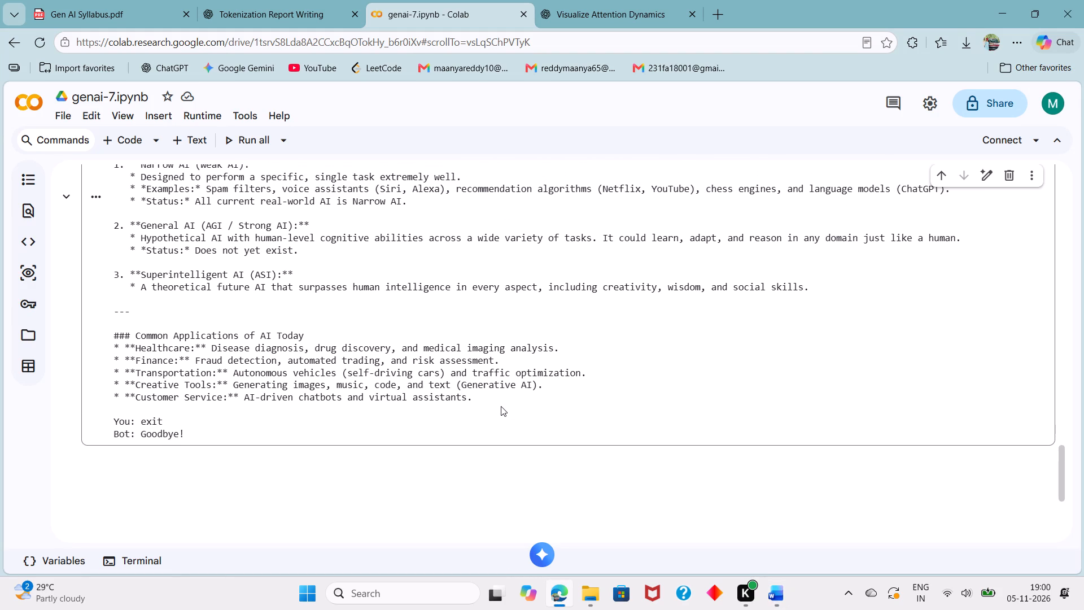
key(alt+Tab)
key(alt+Tab)
key(Print)
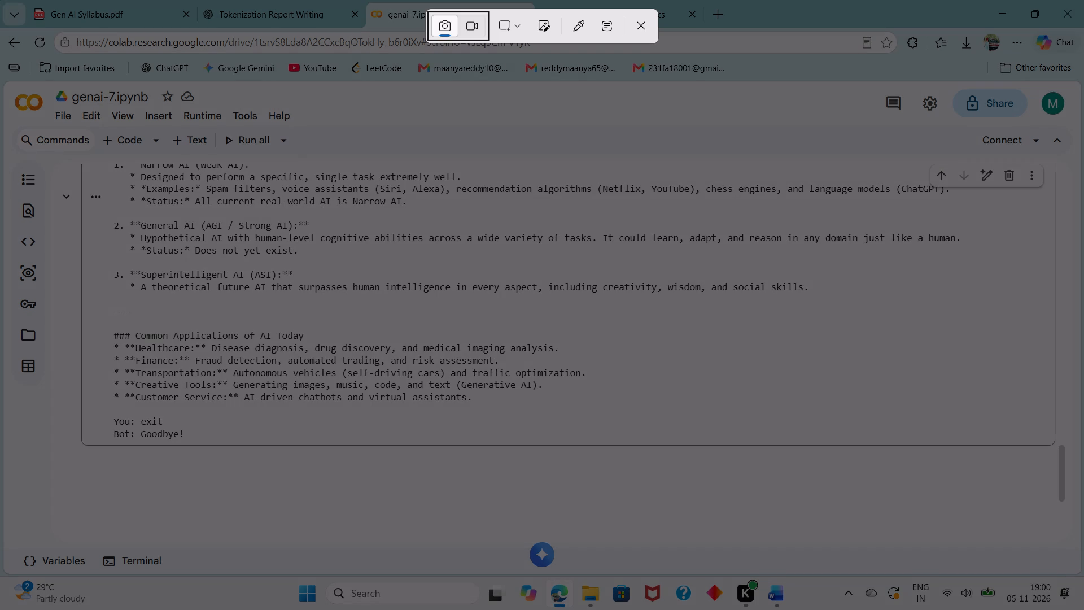
drag(93, 263, 266, 475)
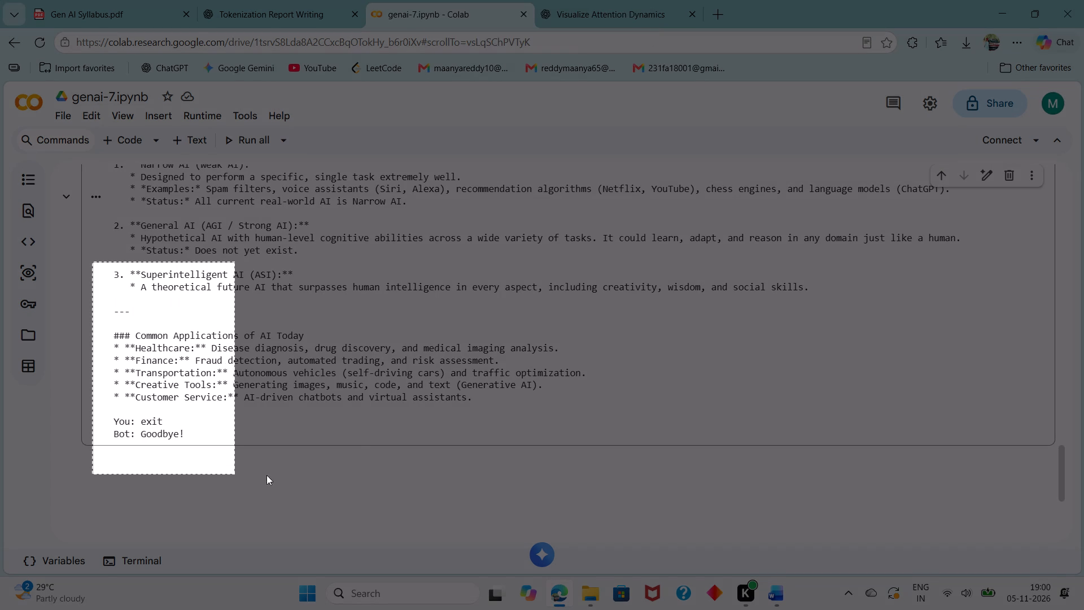
drag(266, 475, 535, 458)
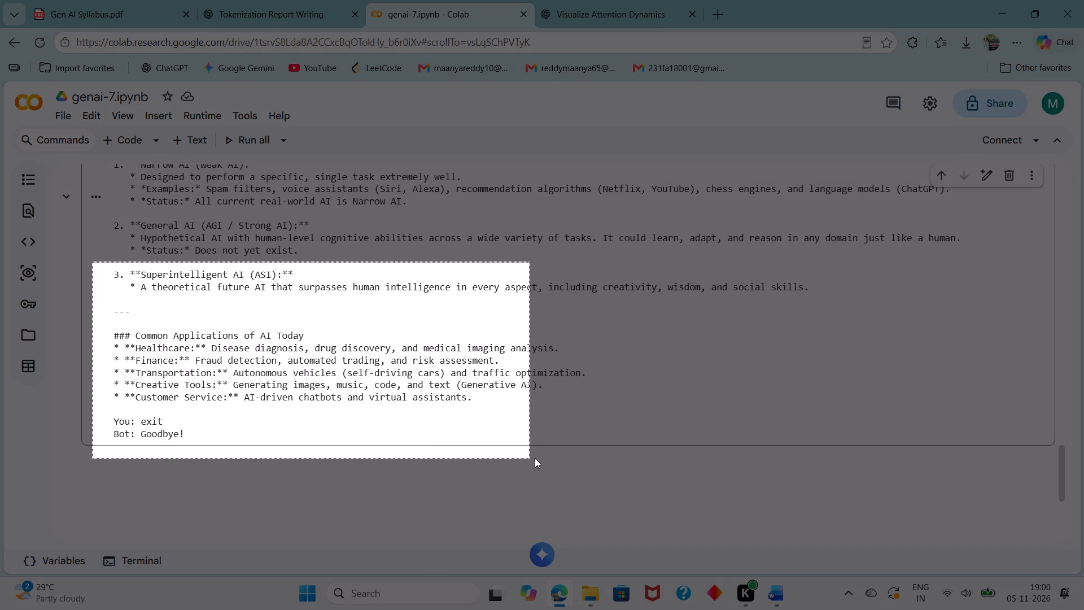
drag(535, 458, 729, 444)
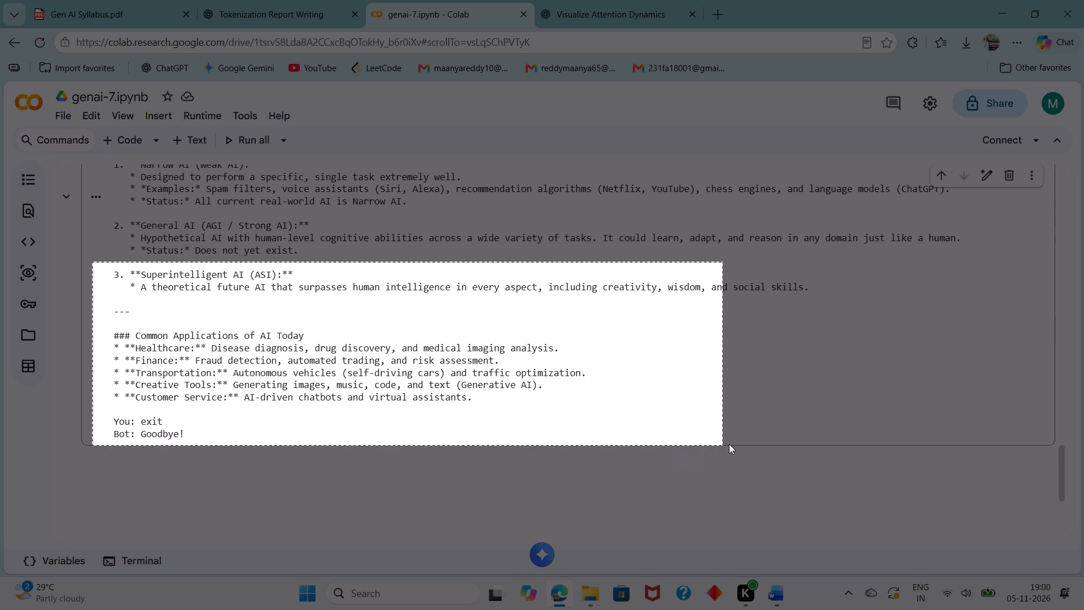
drag(729, 444, 810, 440)
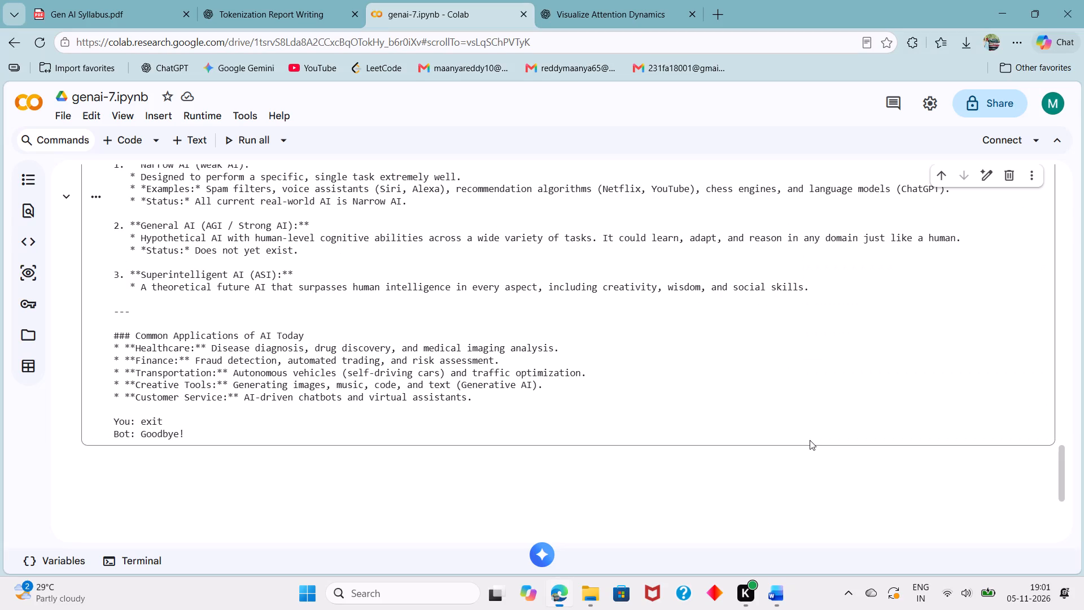
In Word, insert the captured screenshot on the blank line between the first results screenshot and the "Brief Explanation:" paragraph.
click(781, 591)
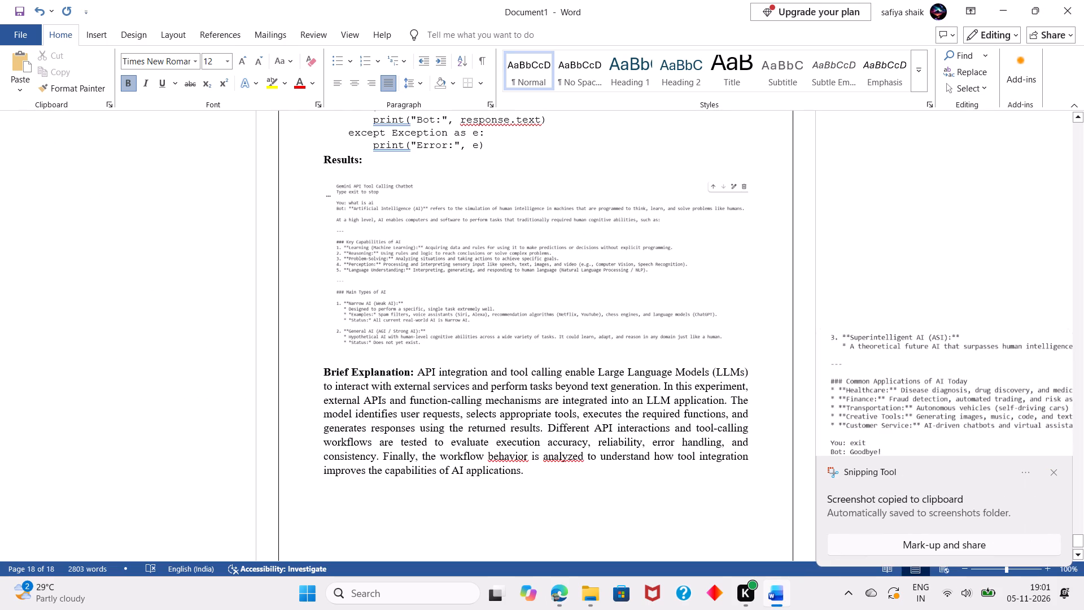
key(ctrl+v)
Delete the blank line between "import requests" and the "client = genai.Client" line in the Experiment 7 code.
scroll(573, 387, down, 1)
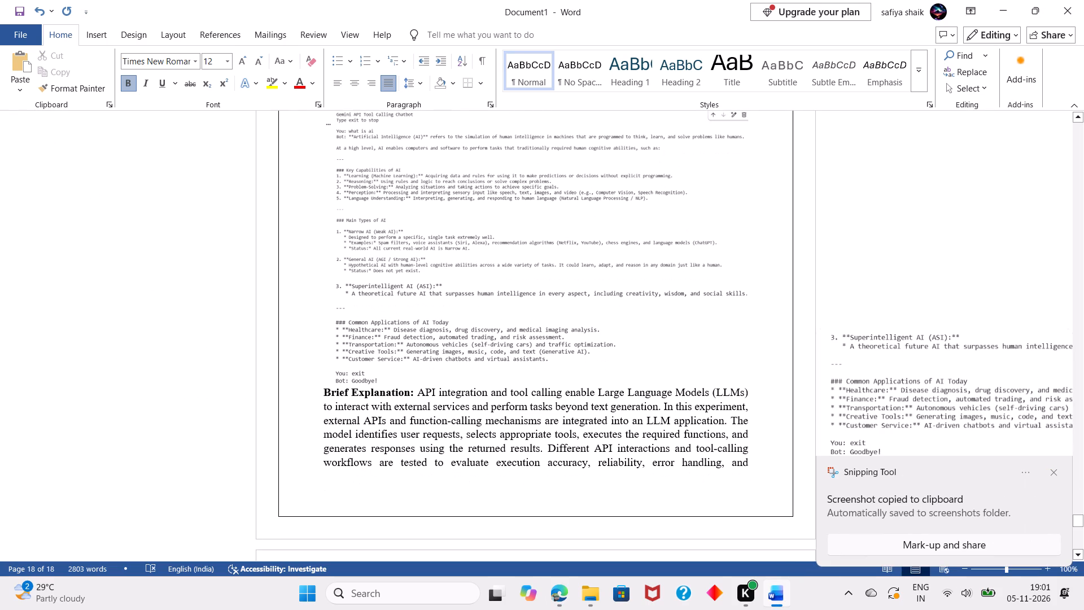
scroll(489, 346, down, 2)
scroll(489, 346, up, 1)
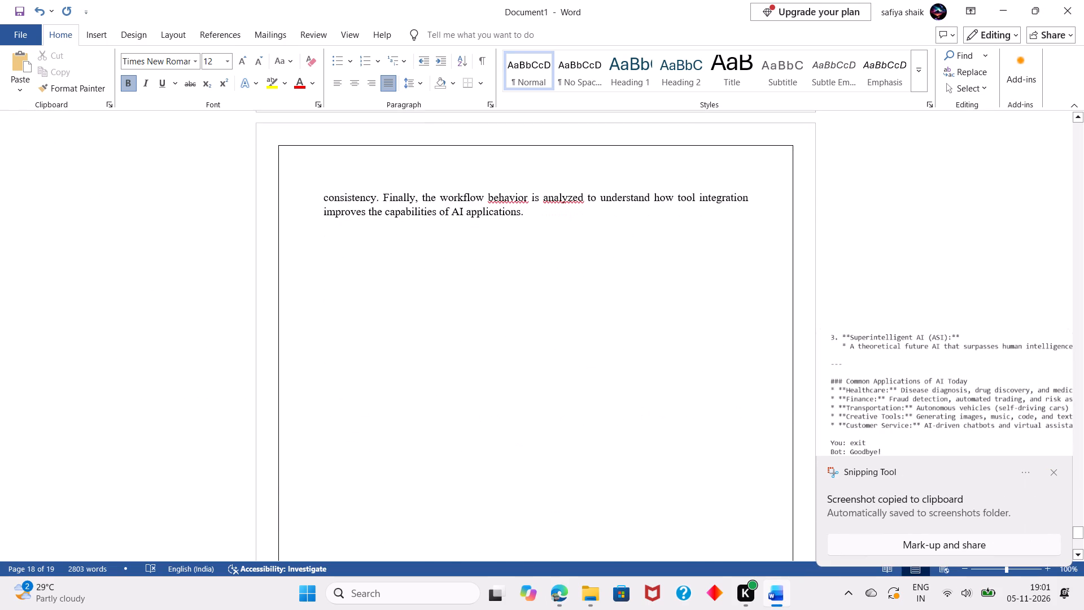
scroll(489, 346, up, 4)
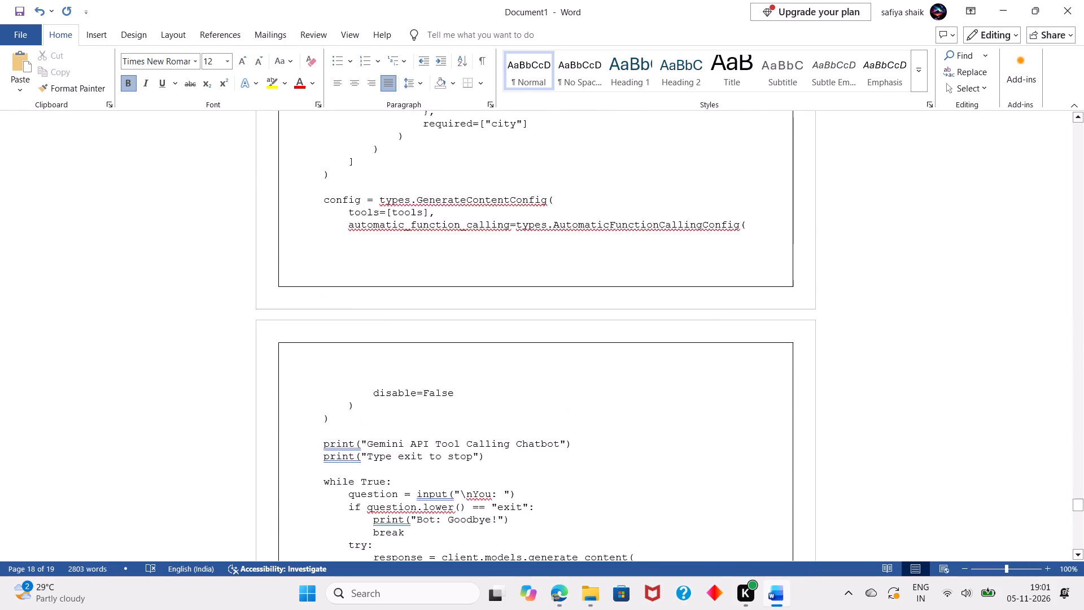
scroll(489, 346, up, 3)
scroll(489, 346, down, 2)
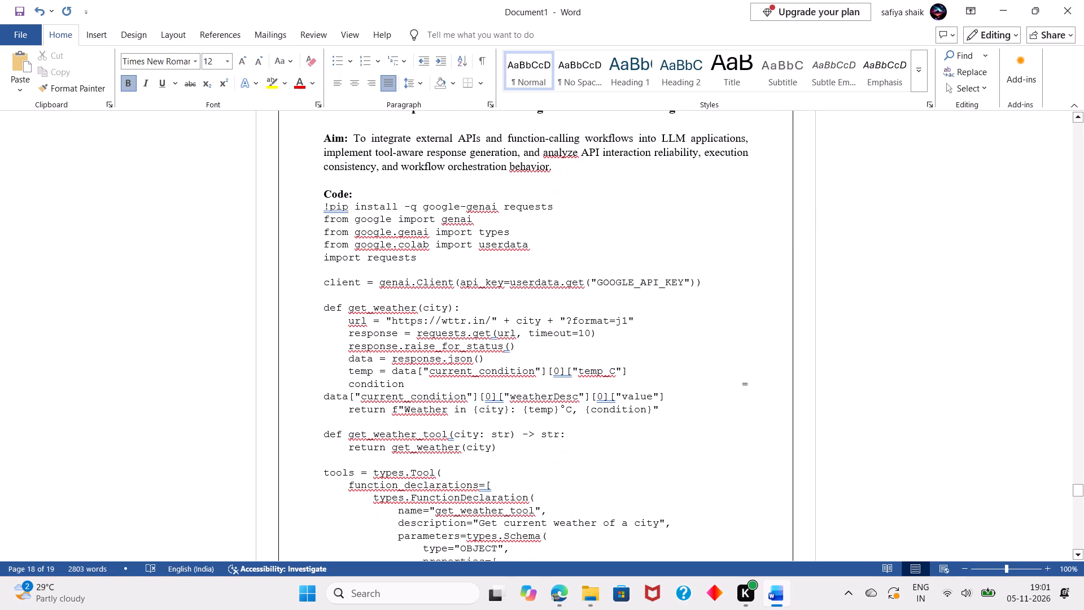
click(371, 271)
key(BackSpace)
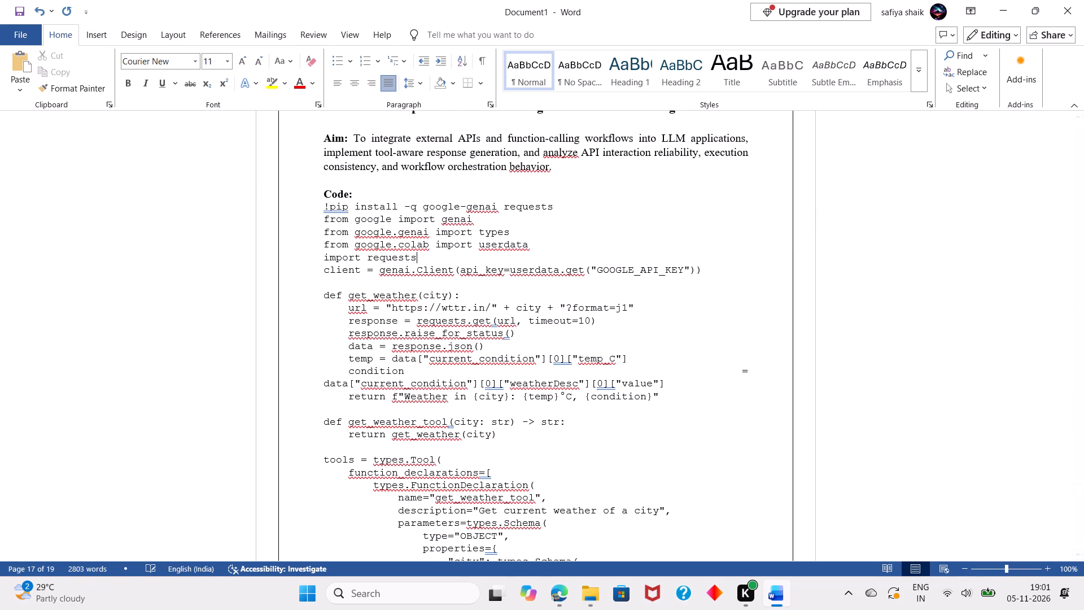